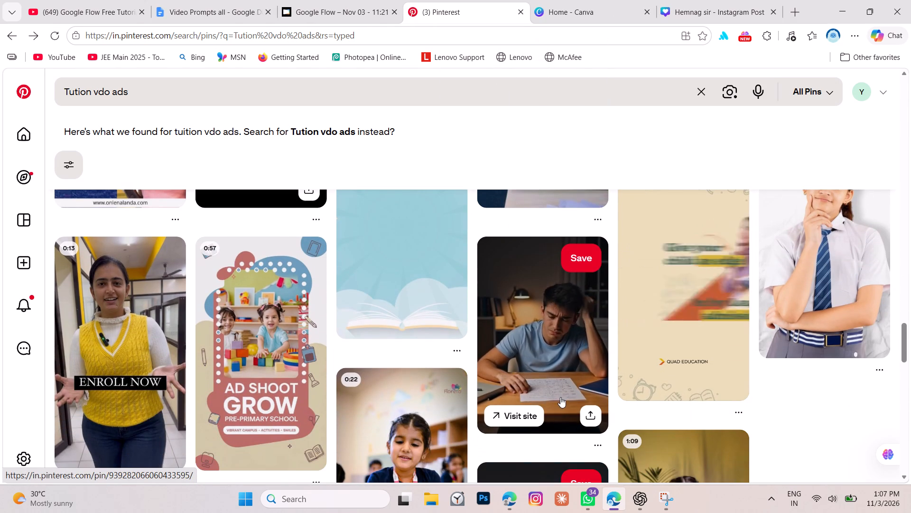
{"action": "scroll", "coordinate": [281, 399], "scroll_direction": "down", "scroll_amount": 3}
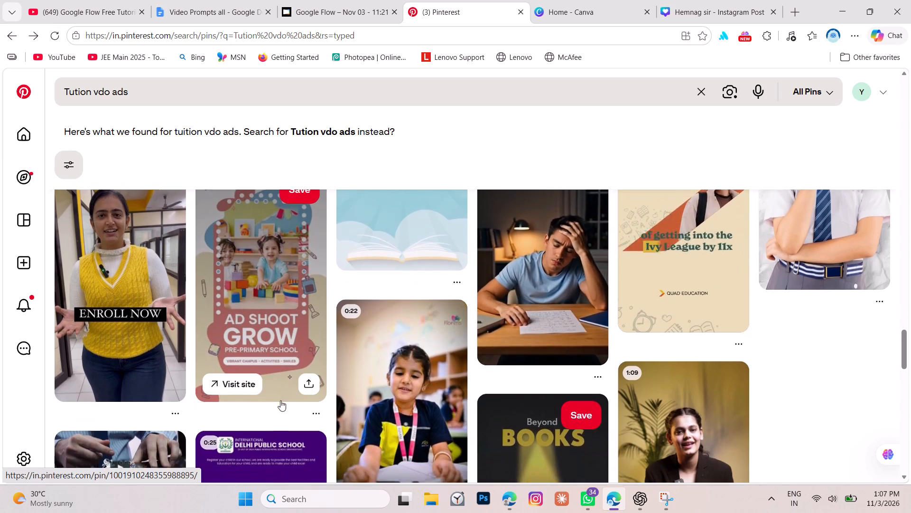
{"action": "scroll", "coordinate": [500, 329], "scroll_direction": "down", "scroll_amount": 5}
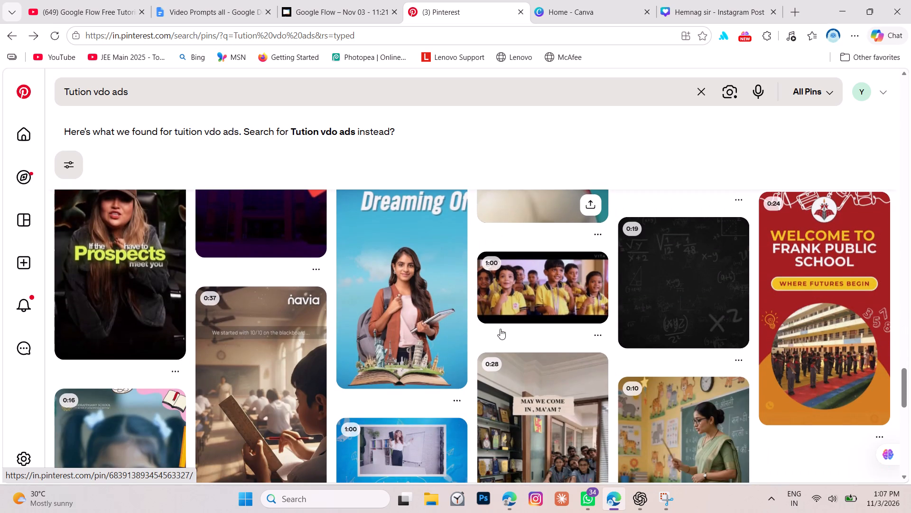
{"action": "scroll", "coordinate": [485, 332], "scroll_direction": "down", "scroll_amount": 9}
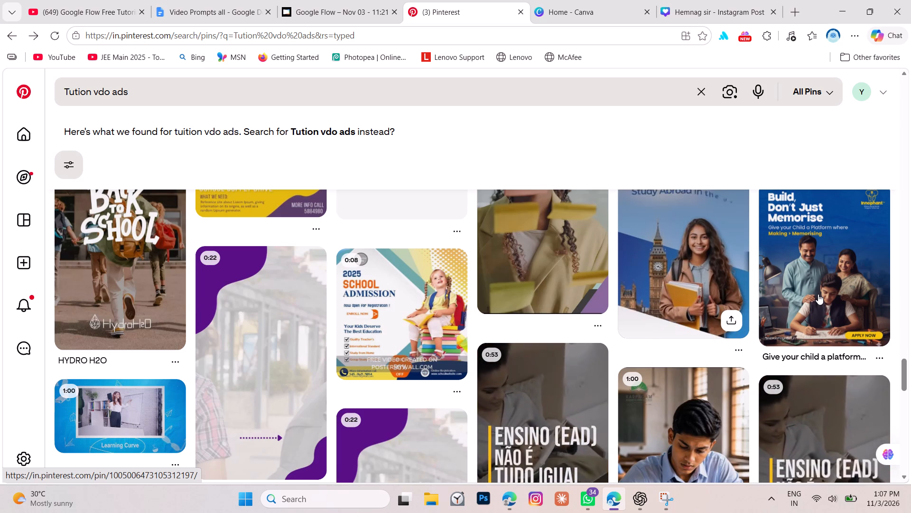
{"action": "scroll", "coordinate": [598, 277], "scroll_direction": "down", "scroll_amount": 3}
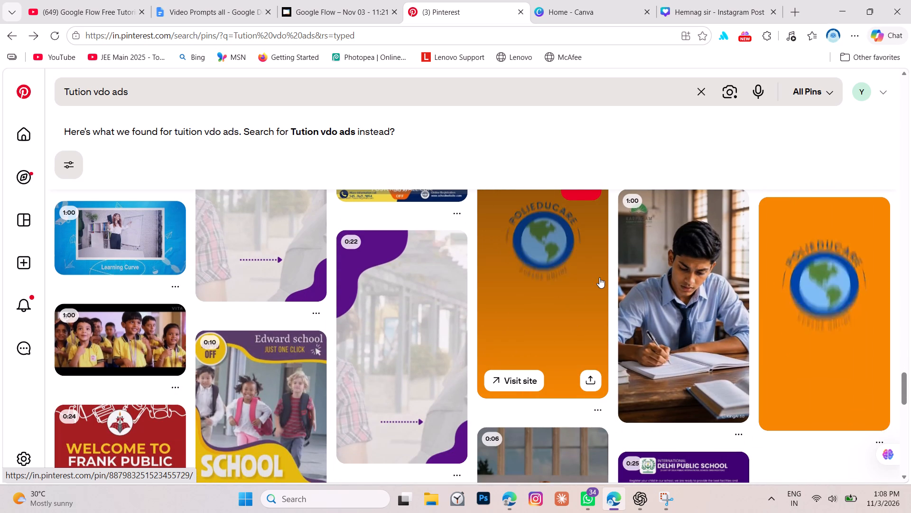
{"action": "scroll", "coordinate": [465, 405], "scroll_direction": "down", "scroll_amount": 2}
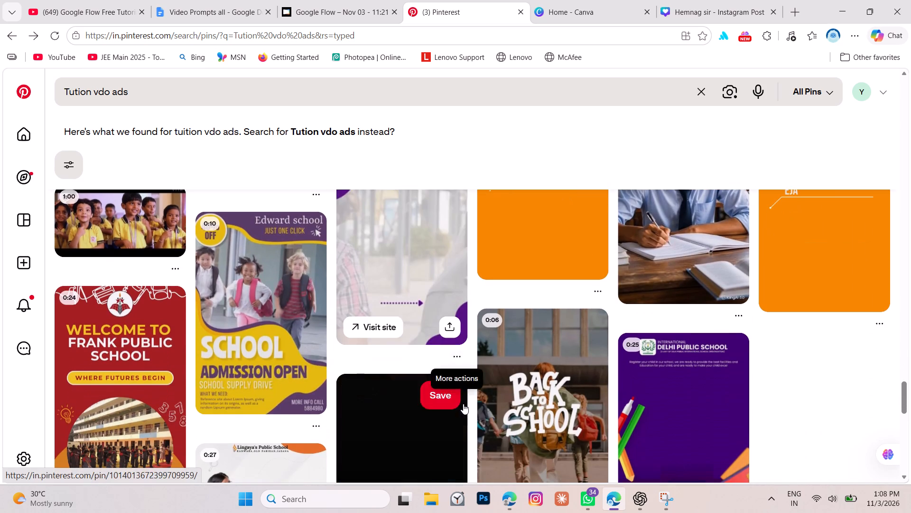
{"action": "scroll", "coordinate": [463, 403], "scroll_direction": "down", "scroll_amount": 3}
{"action": "scroll", "coordinate": [594, 139], "scroll_direction": "up", "scroll_amount": 7}
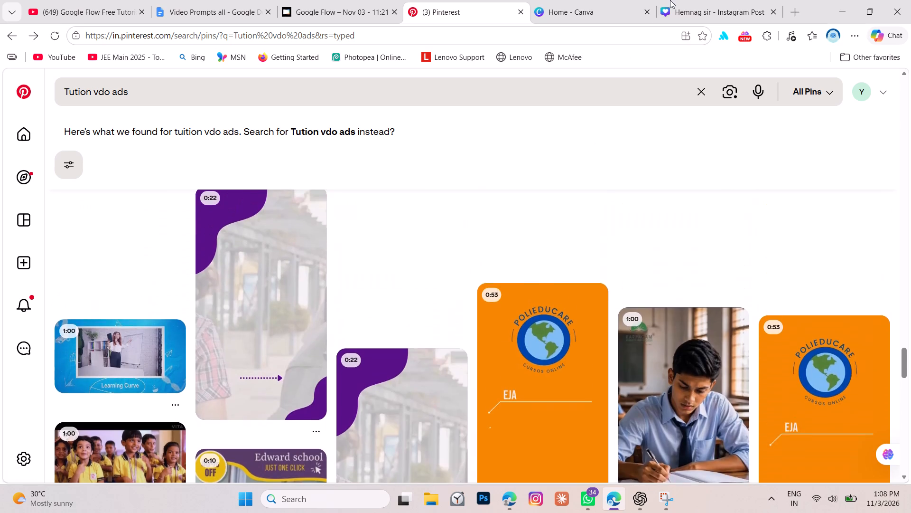
Open a new browser tab and activate its web search field.
{"action": "left_click", "coordinate": [797, 7]}
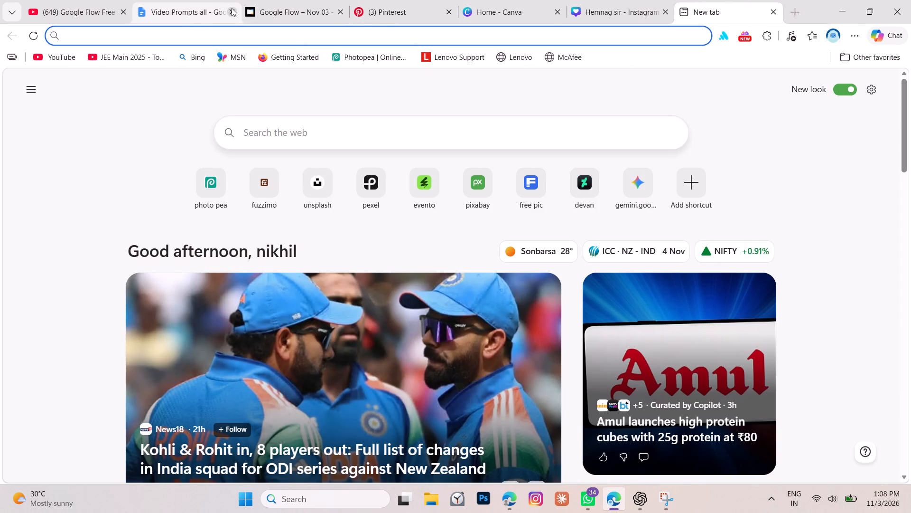
{"action": "left_click", "coordinate": [309, 133]}
{"action": "left_click", "coordinate": [108, 166]}
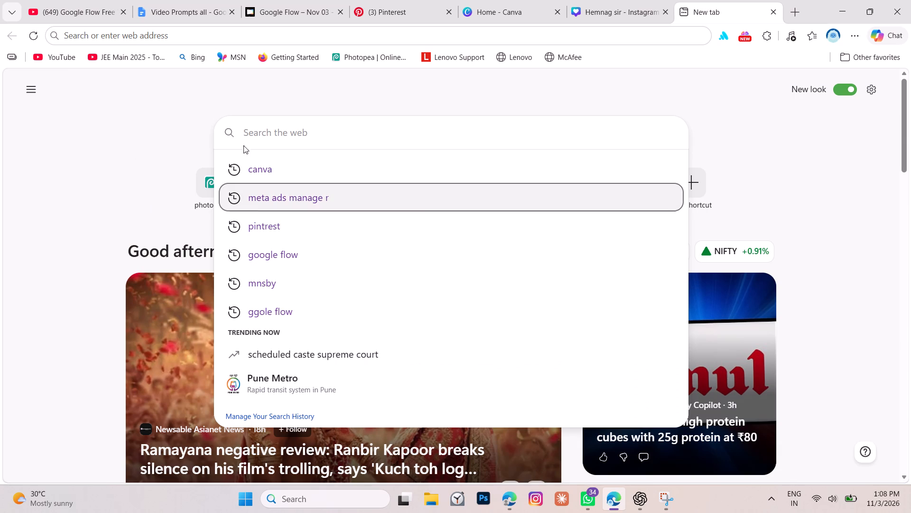
{"action": "left_click", "coordinate": [299, 134]}
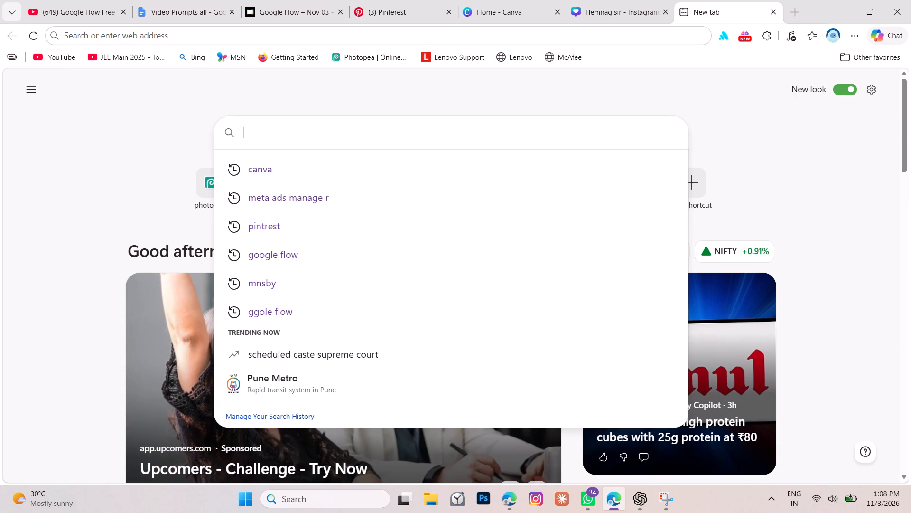
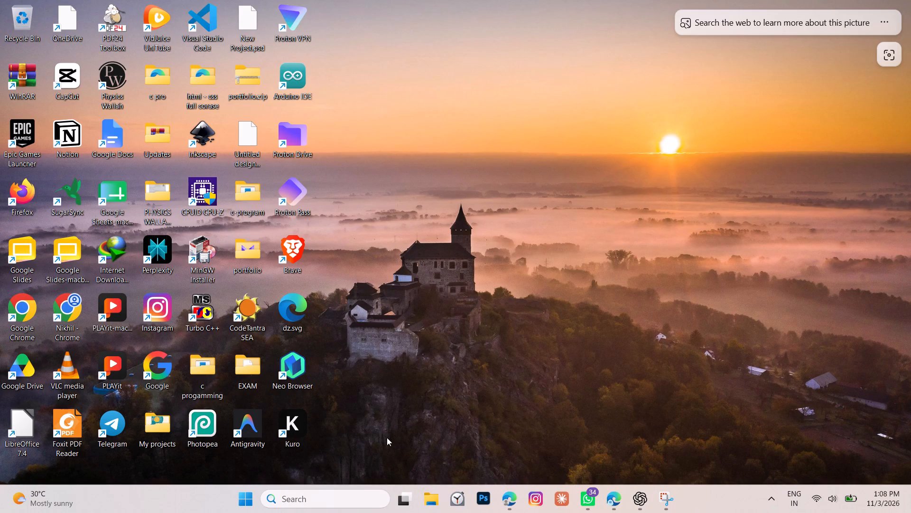
Launch CapCut, clear the Lenovo Vantage notification and move CapCut's environment testing window off the desktop's centre.
{"action": "double_click", "coordinate": [77, 82]}
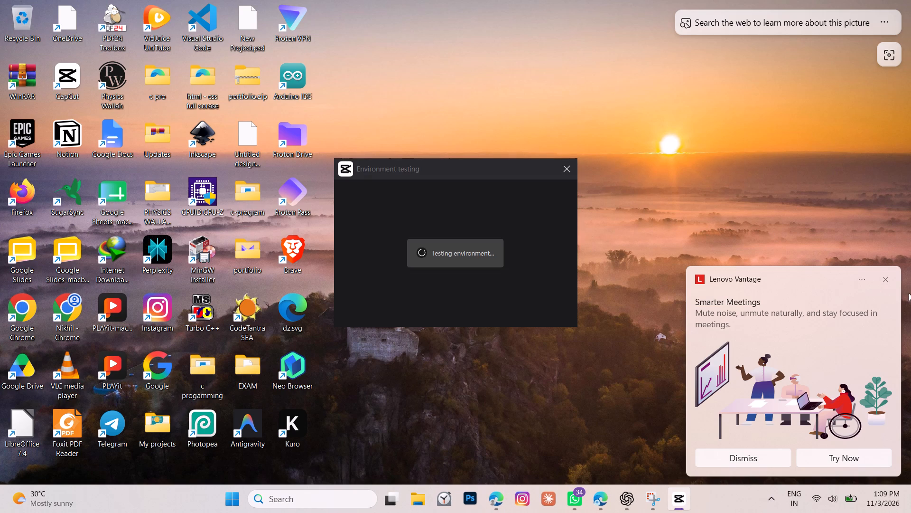
{"action": "left_click", "coordinate": [889, 277]}
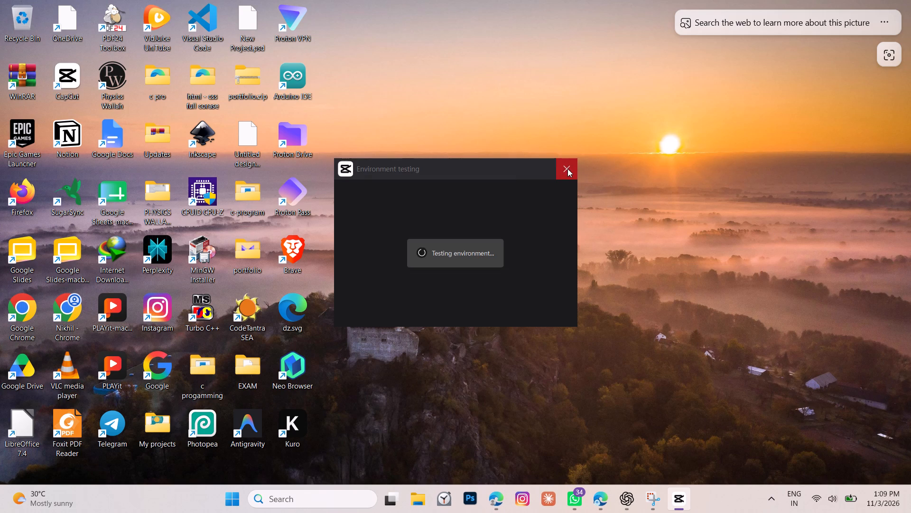
{"action": "left_click_drag", "start_coordinate": [502, 169], "coordinate": [706, 111]}
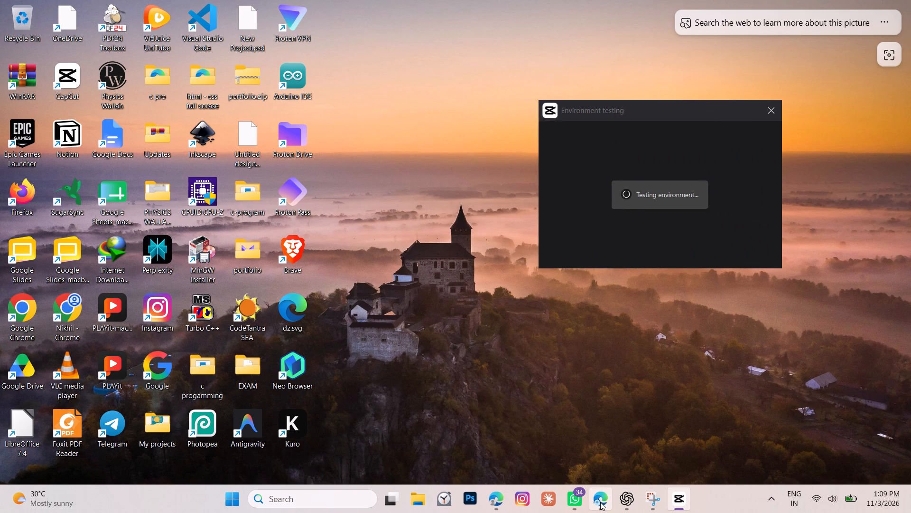
Switch to the Microsoft Edge window while CapCut is loading.
{"action": "left_click", "coordinate": [600, 501]}
{"action": "left_click", "coordinate": [319, 140]}
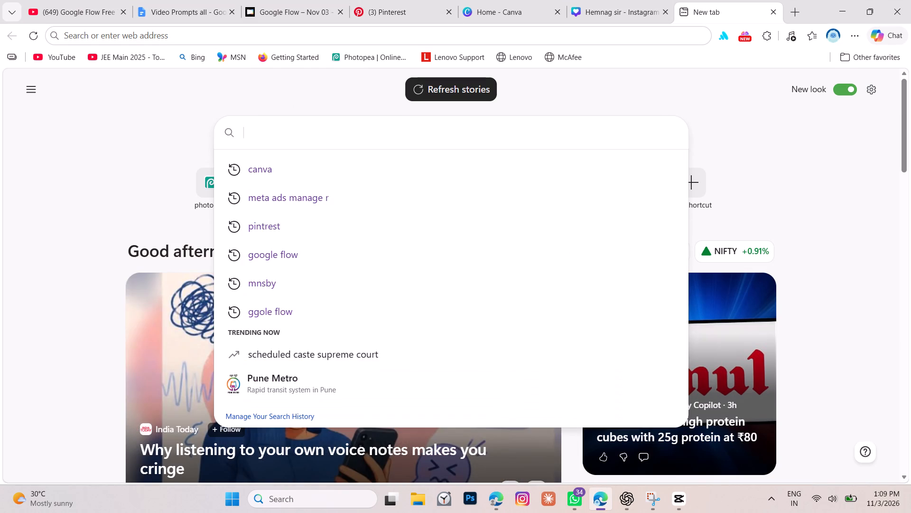
Launch the Microsoft Store and search it for "free vpn".
{"action": "left_click", "coordinate": [225, 496]}
{"action": "left_click", "coordinate": [252, 202]}
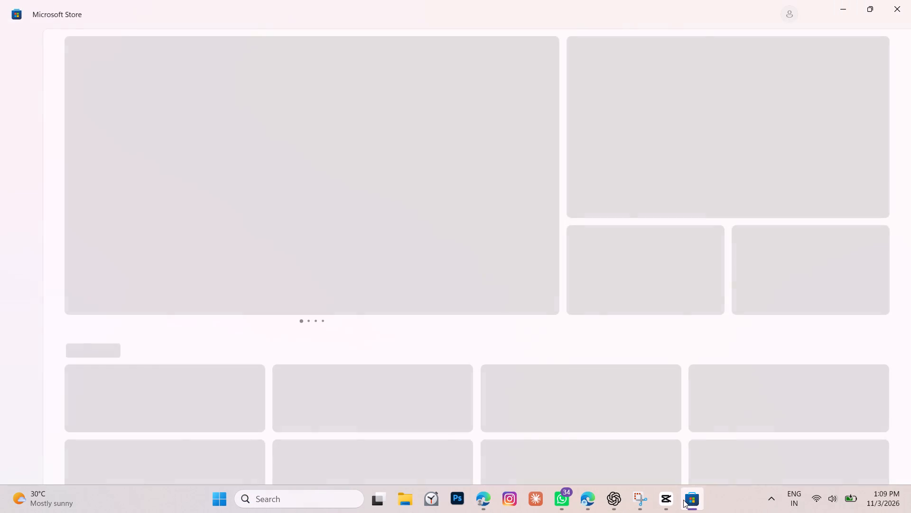
{"action": "scroll", "coordinate": [745, 101], "scroll_direction": "up", "scroll_amount": 4}
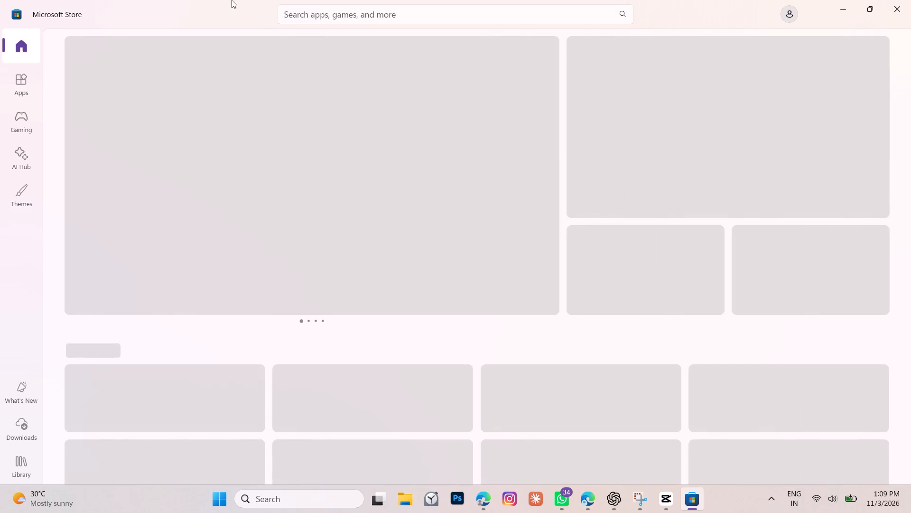
{"action": "left_click", "coordinate": [414, 13]}
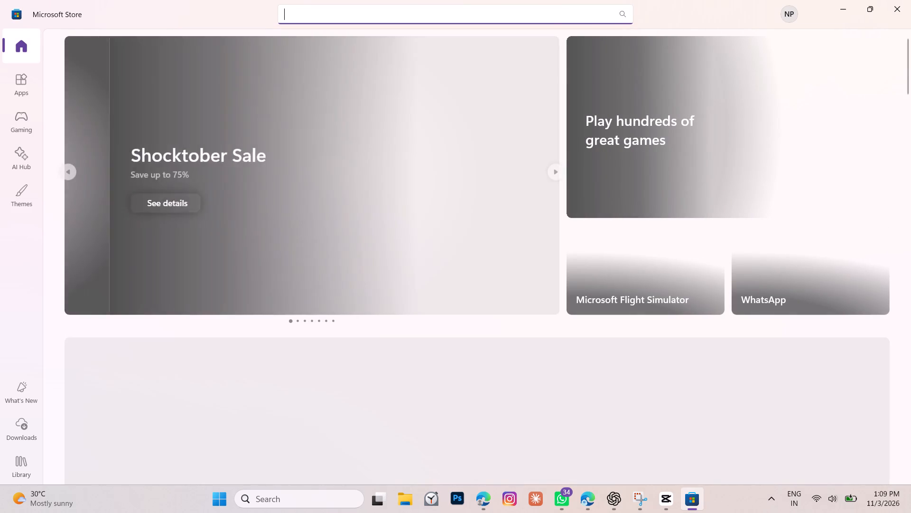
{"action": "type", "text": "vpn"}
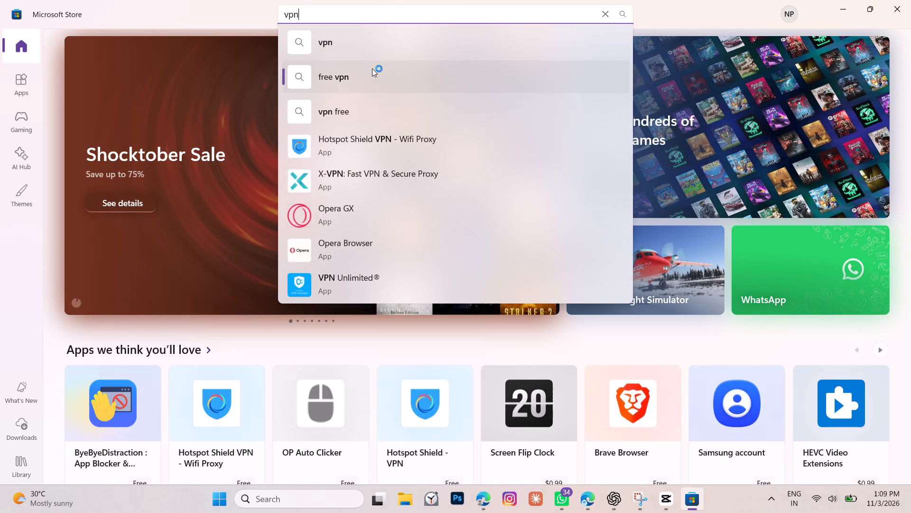
{"action": "left_click", "coordinate": [372, 68]}
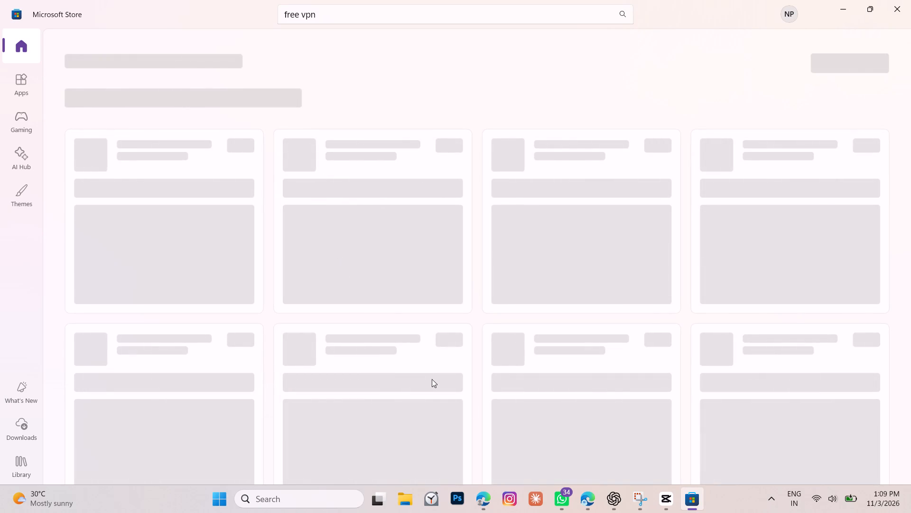
Switch to the Snipping Tool and close its window.
{"action": "left_click", "coordinate": [642, 502]}
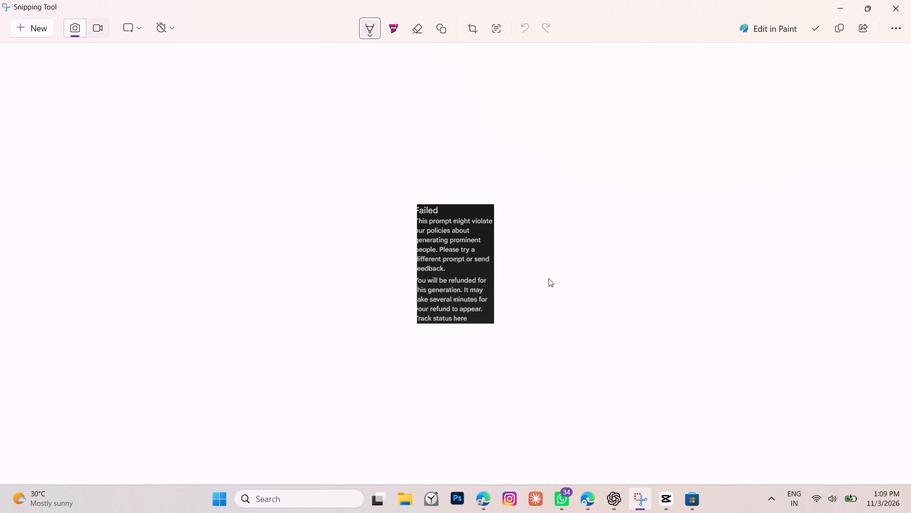
{"action": "left_click", "coordinate": [910, 0]}
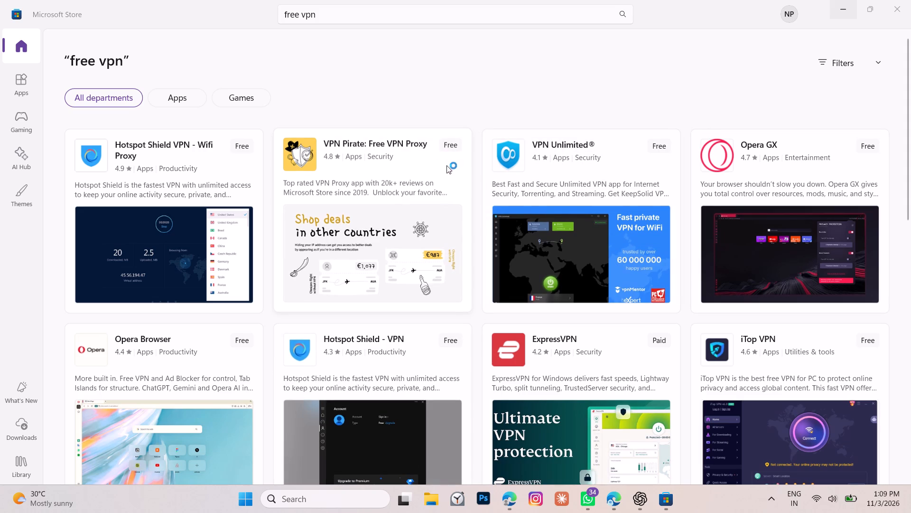
Open the store page of VPN Pirate: Free VPN Proxy from the search results.
{"action": "left_click", "coordinate": [413, 162]}
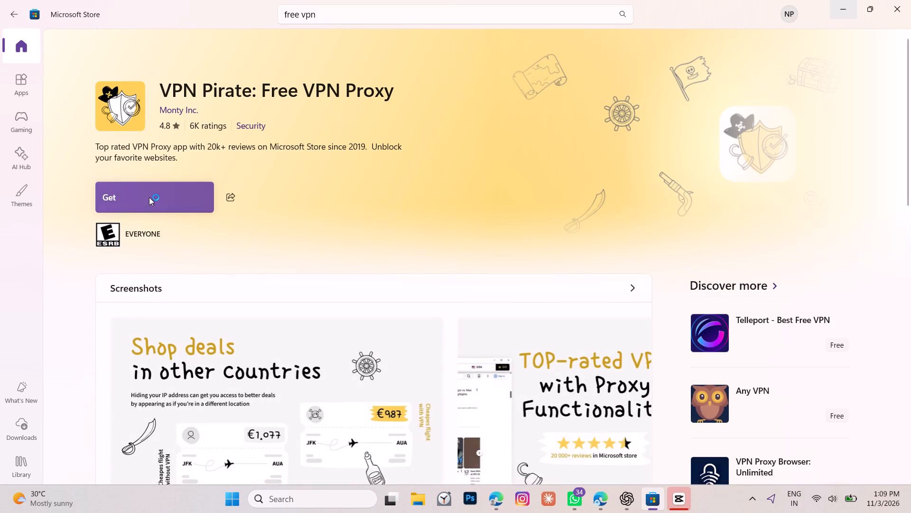
Get the VPN Pirate: Free VPN Proxy app from its Microsoft Store page.
{"action": "left_click", "coordinate": [149, 196]}
{"action": "scroll", "coordinate": [546, 284], "scroll_direction": "down", "scroll_amount": 2}
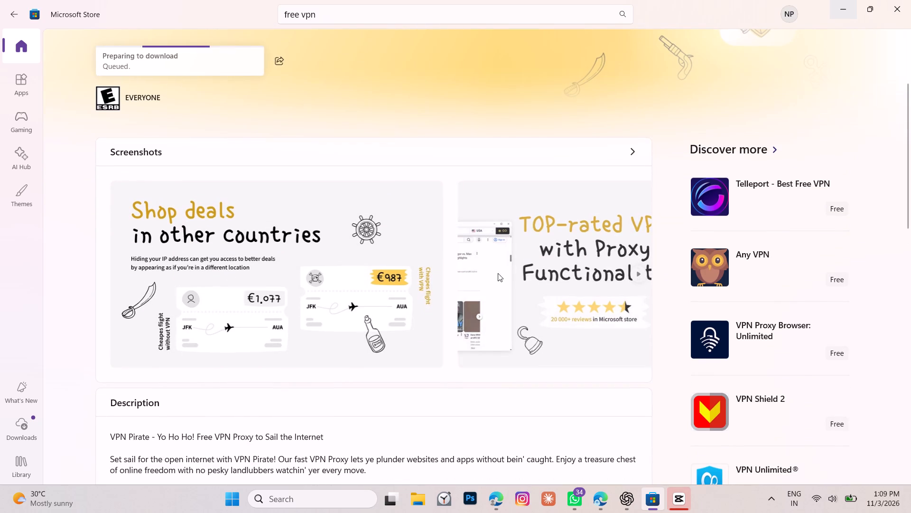
{"action": "scroll", "coordinate": [466, 229], "scroll_direction": "up", "scroll_amount": 3}
{"action": "scroll", "coordinate": [466, 233], "scroll_direction": "down", "scroll_amount": 2}
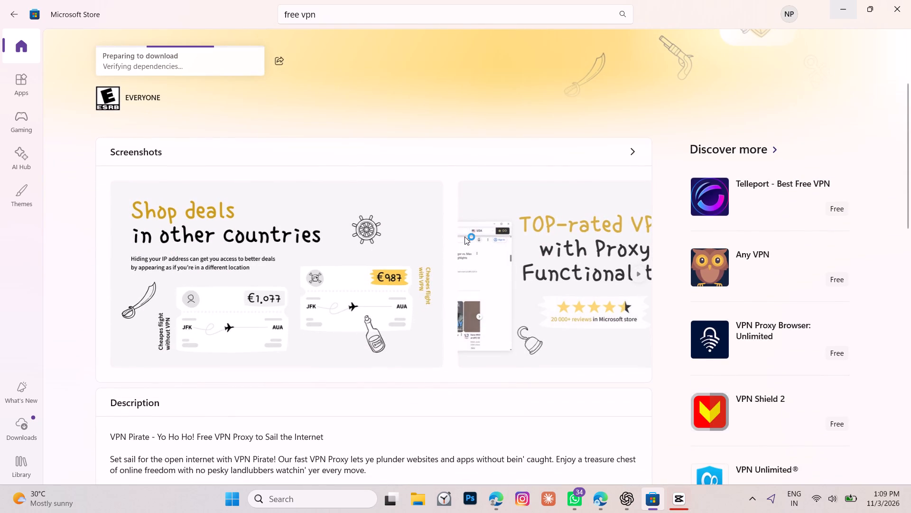
{"action": "scroll", "coordinate": [465, 237], "scroll_direction": "down", "scroll_amount": 1}
{"action": "scroll", "coordinate": [464, 240], "scroll_direction": "up", "scroll_amount": 6}
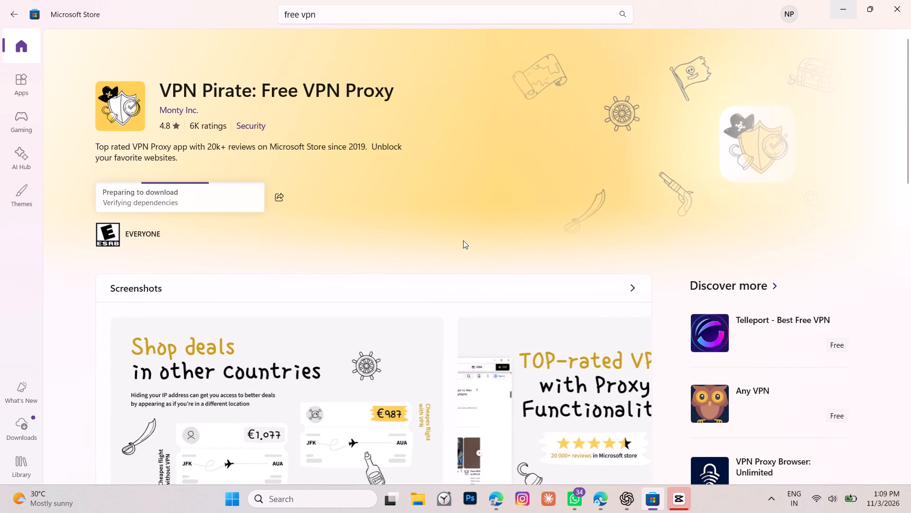
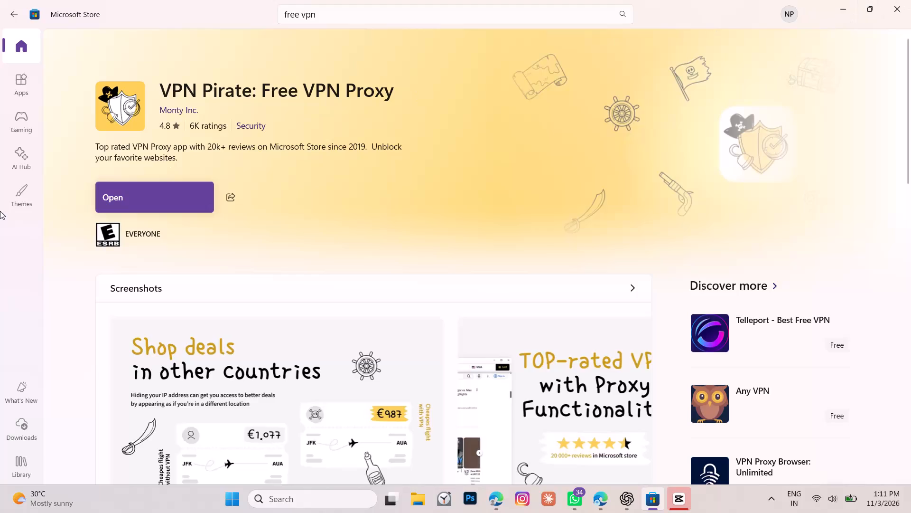
Open the newly installed VPN Pirate app from its store page.
{"action": "left_click", "coordinate": [134, 197]}
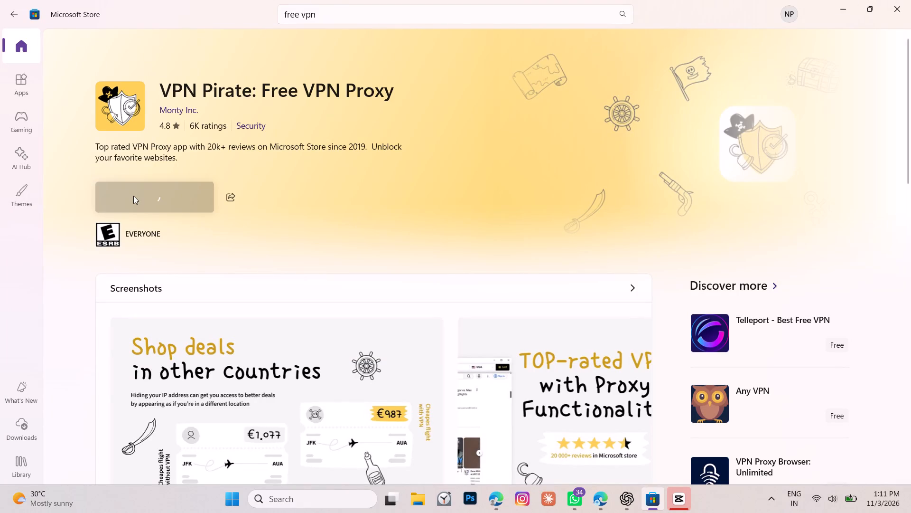
{"action": "scroll", "coordinate": [247, 244], "scroll_direction": "down", "scroll_amount": 3}
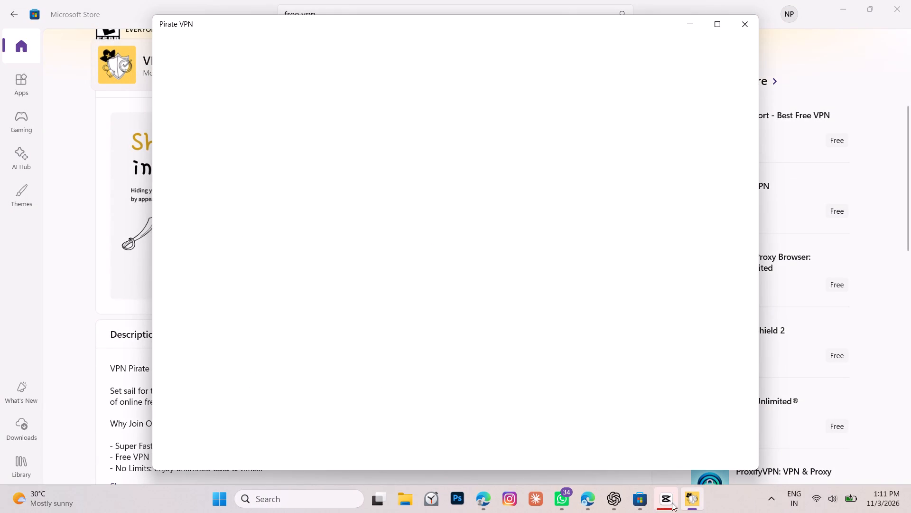
Close the Microsoft Store while VPN Pirate is loading.
{"action": "left_click", "coordinate": [643, 503]}
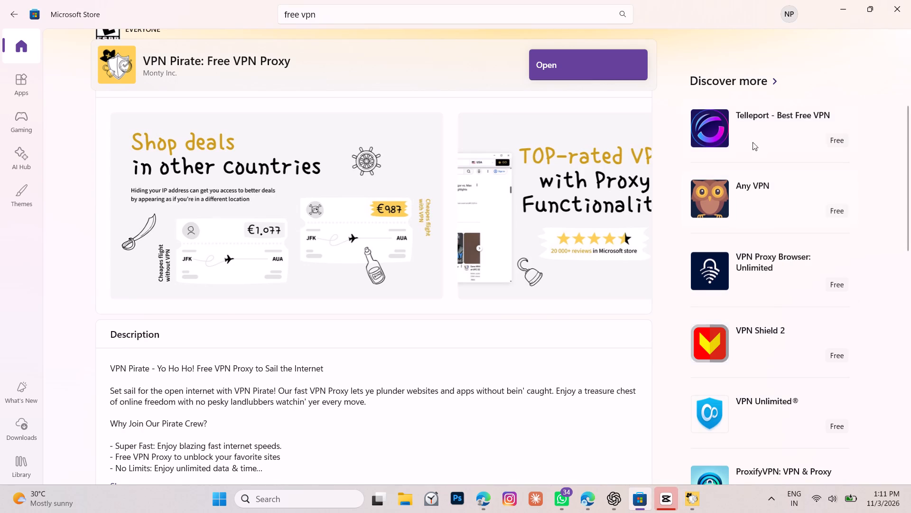
{"action": "left_click", "coordinate": [641, 502]}
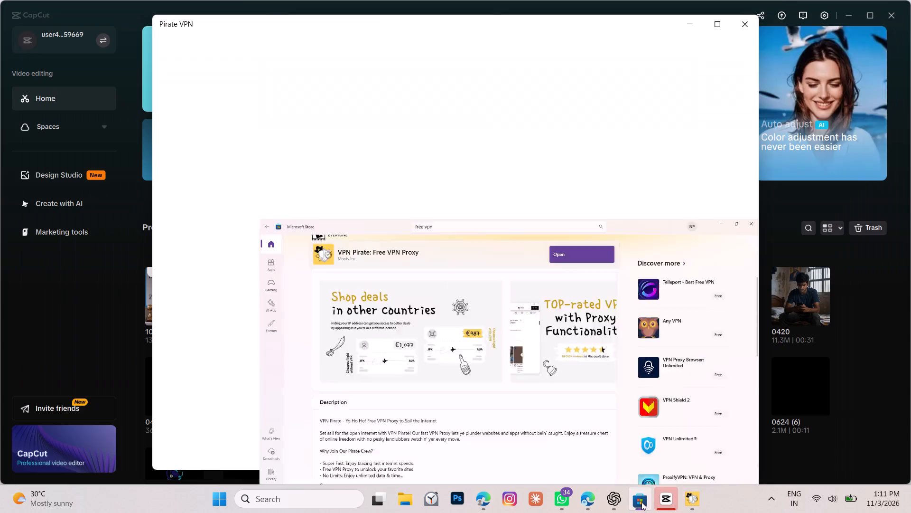
{"action": "right_click", "coordinate": [642, 502]}
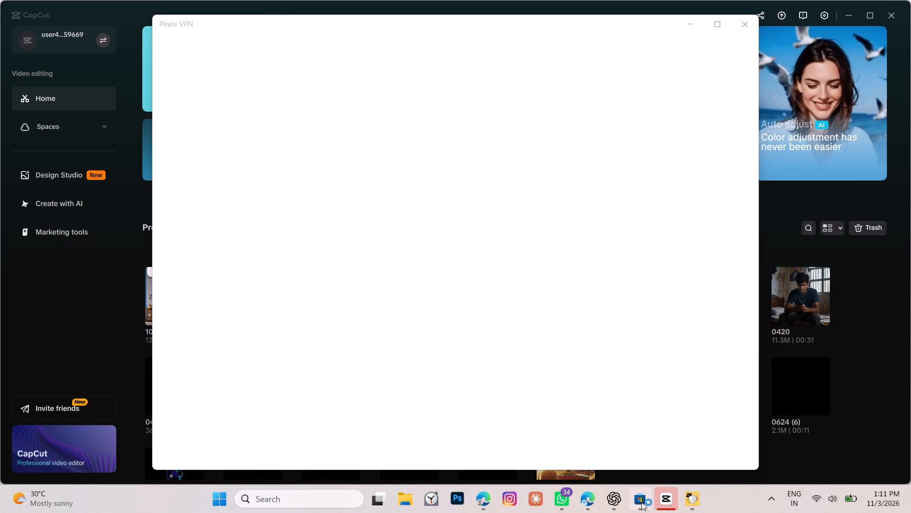
{"action": "left_click", "coordinate": [613, 468]}
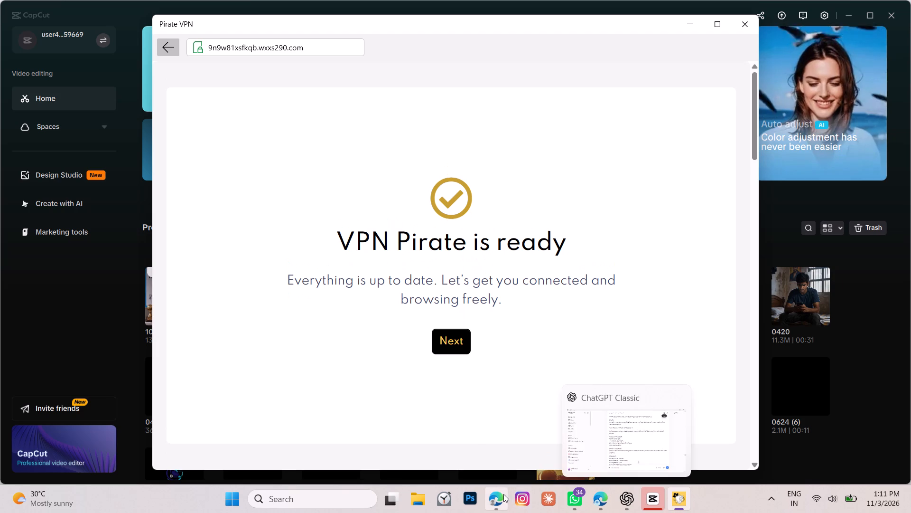
Complete VPN Pirate's initial setup by agreeing to its terms and privacy policy and dismissing the 75% off premium offer.
{"action": "left_click", "coordinate": [458, 341]}
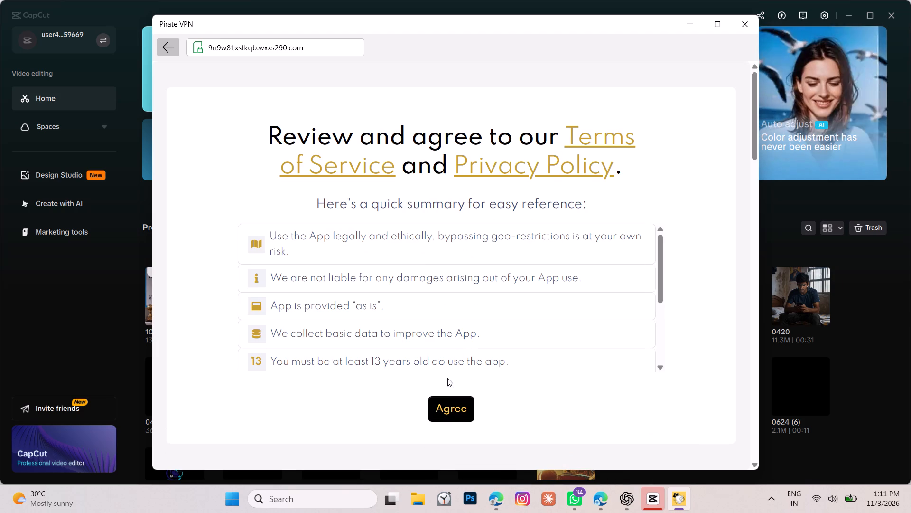
{"action": "left_click", "coordinate": [454, 414]}
{"action": "scroll", "coordinate": [474, 349], "scroll_direction": "down", "scroll_amount": 1}
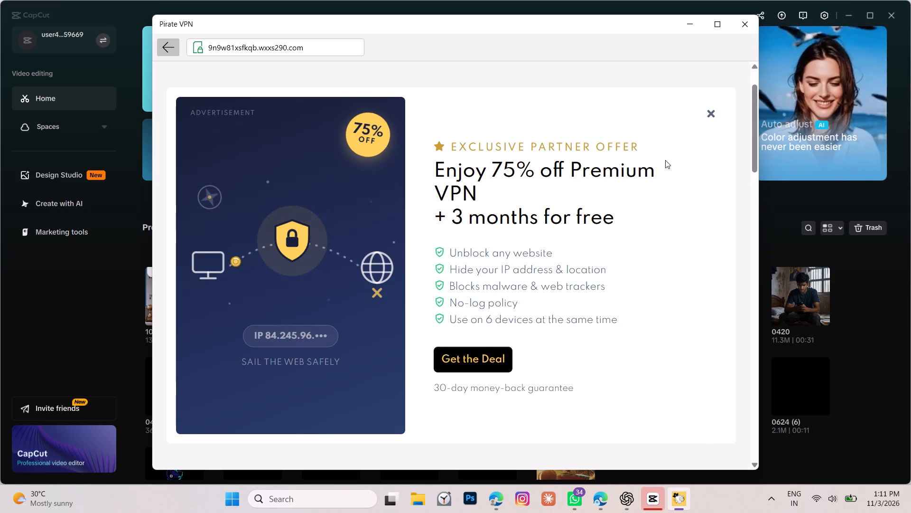
{"action": "left_click", "coordinate": [718, 108]}
{"action": "left_click", "coordinate": [712, 112]}
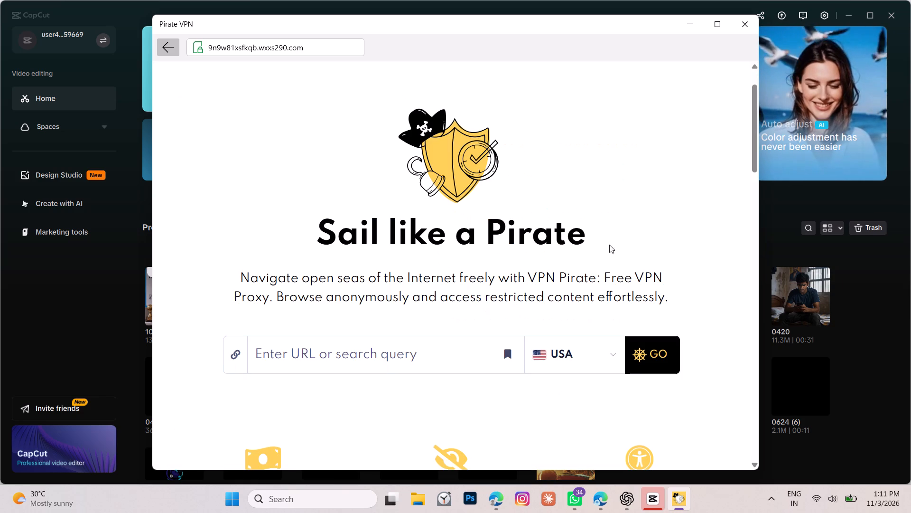
Connect VPN Pirate through its free proxy with the USA location instead of the premium trial, and minimise its window.
{"action": "scroll", "coordinate": [598, 313], "scroll_direction": "down", "scroll_amount": 1}
{"action": "scroll", "coordinate": [549, 311], "scroll_direction": "up", "scroll_amount": 2}
{"action": "scroll", "coordinate": [467, 327], "scroll_direction": "down", "scroll_amount": 3}
{"action": "scroll", "coordinate": [370, 367], "scroll_direction": "down", "scroll_amount": 2}
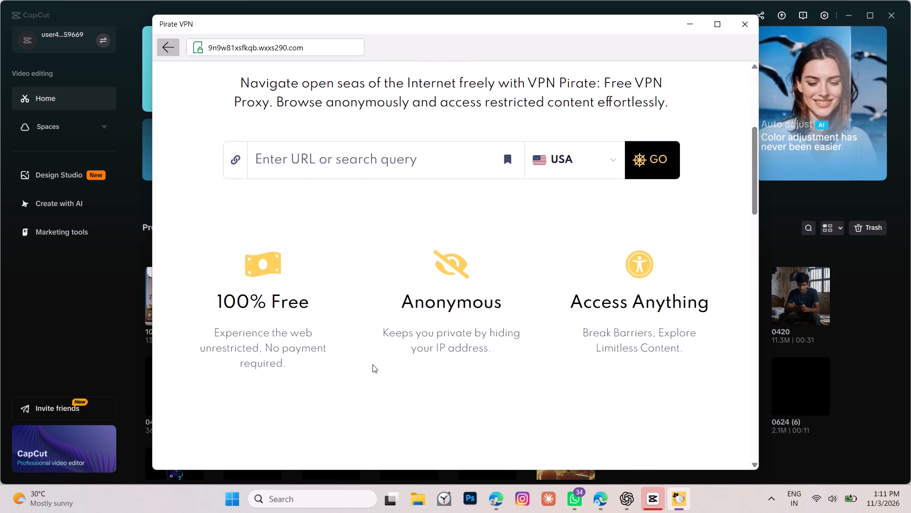
{"action": "scroll", "coordinate": [455, 344], "scroll_direction": "up", "scroll_amount": 5}
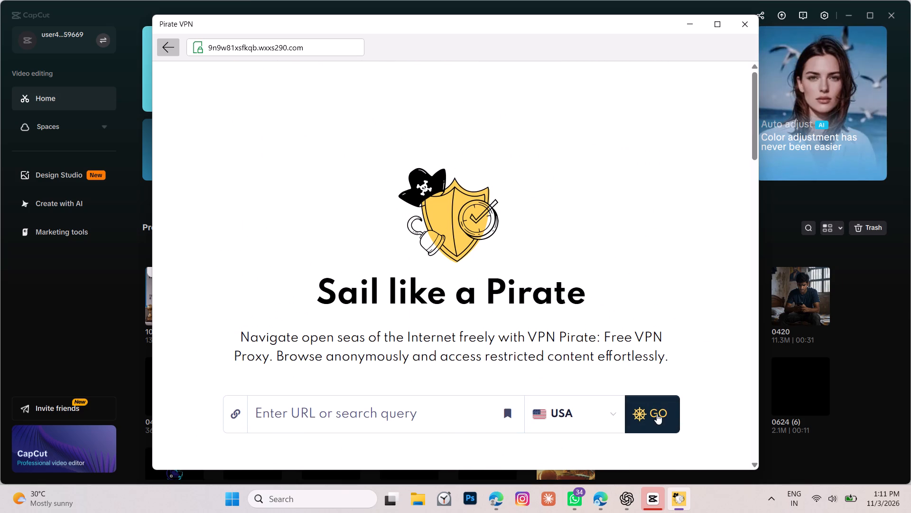
{"action": "left_click", "coordinate": [657, 414]}
{"action": "scroll", "coordinate": [524, 300], "scroll_direction": "down", "scroll_amount": 1}
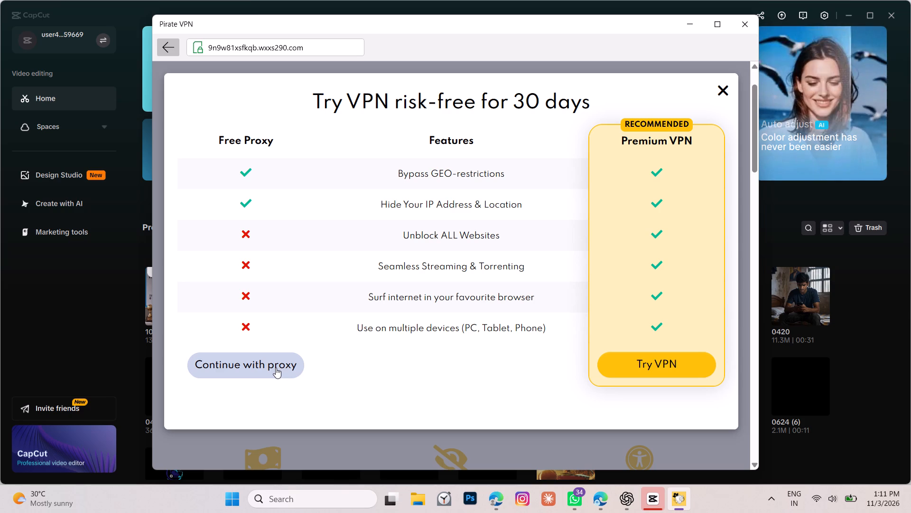
{"action": "left_click", "coordinate": [277, 367]}
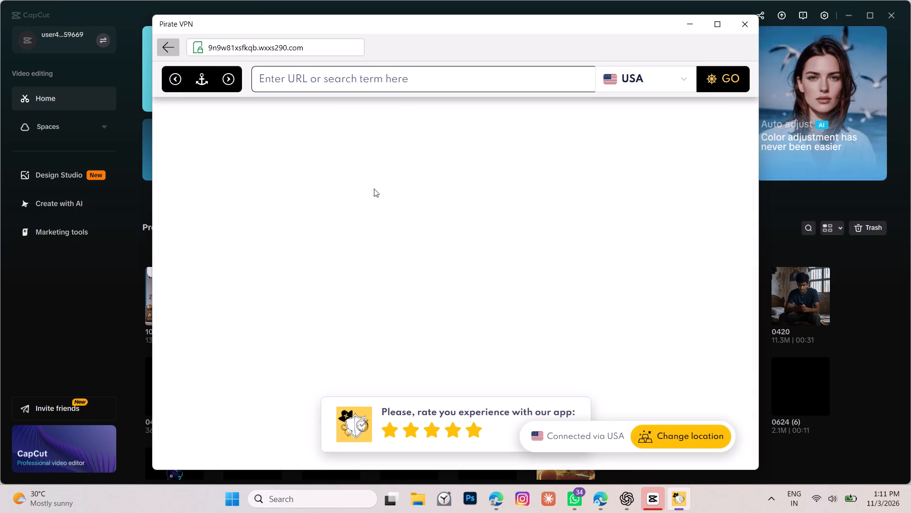
{"action": "scroll", "coordinate": [380, 182], "scroll_direction": "down", "scroll_amount": 2}
{"action": "scroll", "coordinate": [520, 302], "scroll_direction": "down", "scroll_amount": 2}
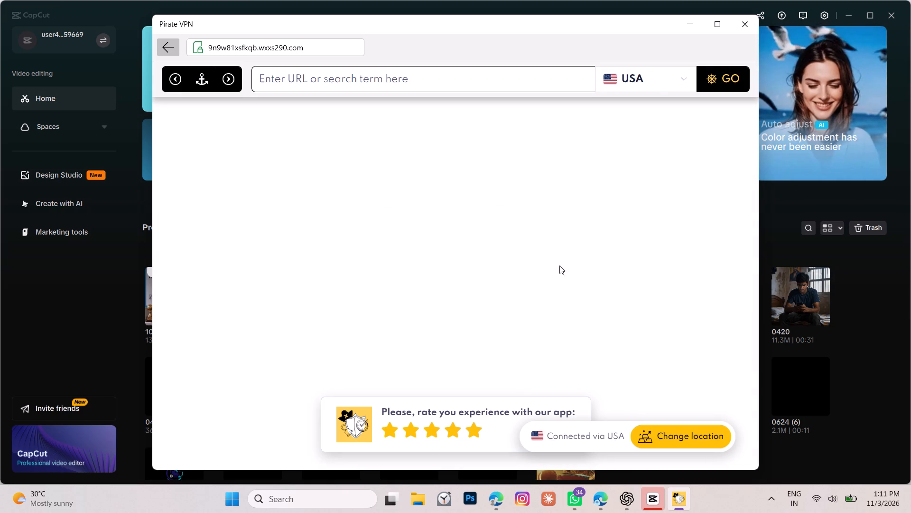
{"action": "left_click", "coordinate": [683, 23]}
Restart CapCut by closing its home window, clearing the browser off the desktop and launching CapCut again.
{"action": "scroll", "coordinate": [279, 346], "scroll_direction": "down", "scroll_amount": 1}
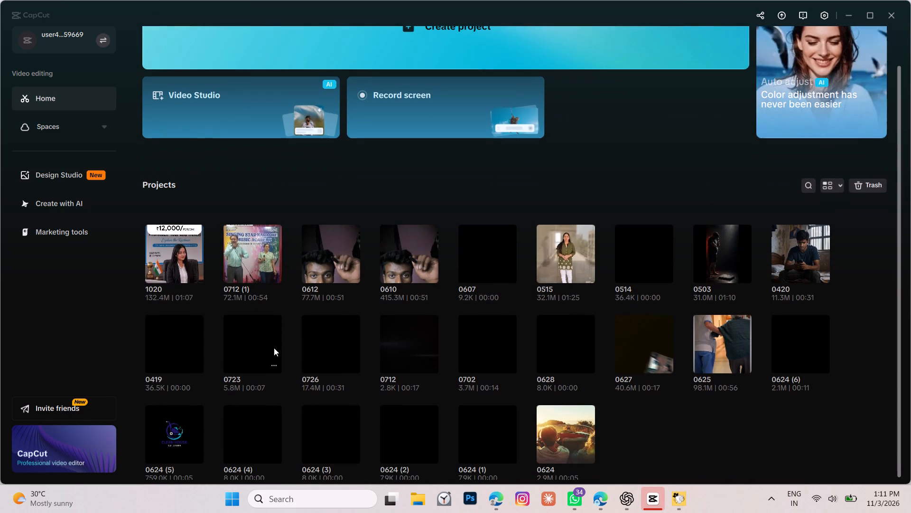
{"action": "left_click", "coordinate": [896, 19]}
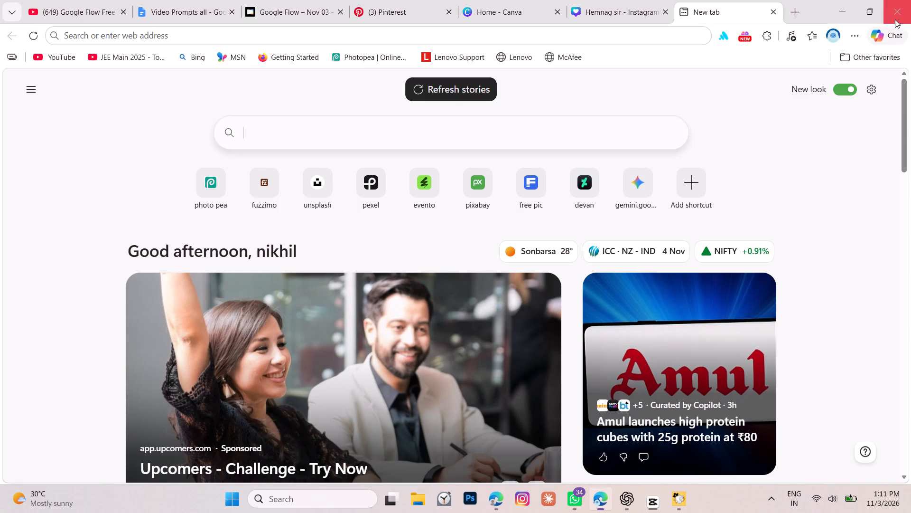
{"action": "left_click", "coordinate": [851, 2]}
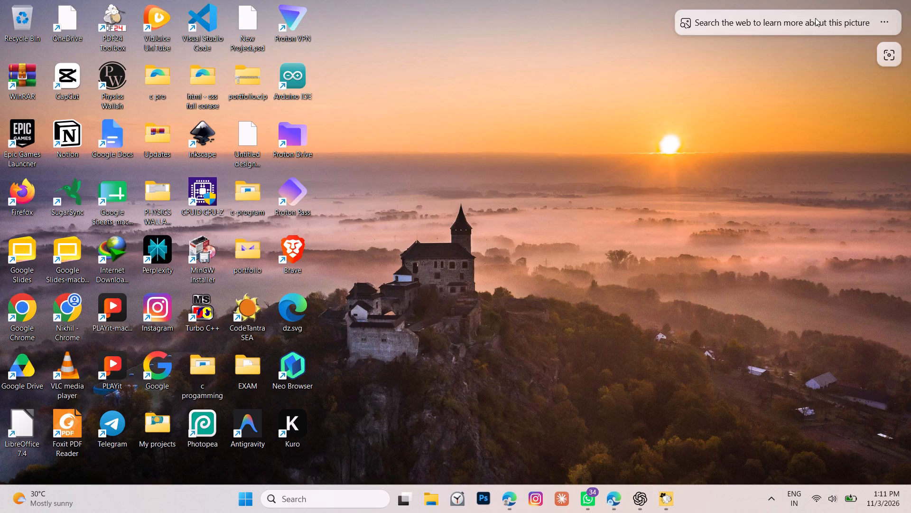
{"action": "double_click", "coordinate": [67, 88]}
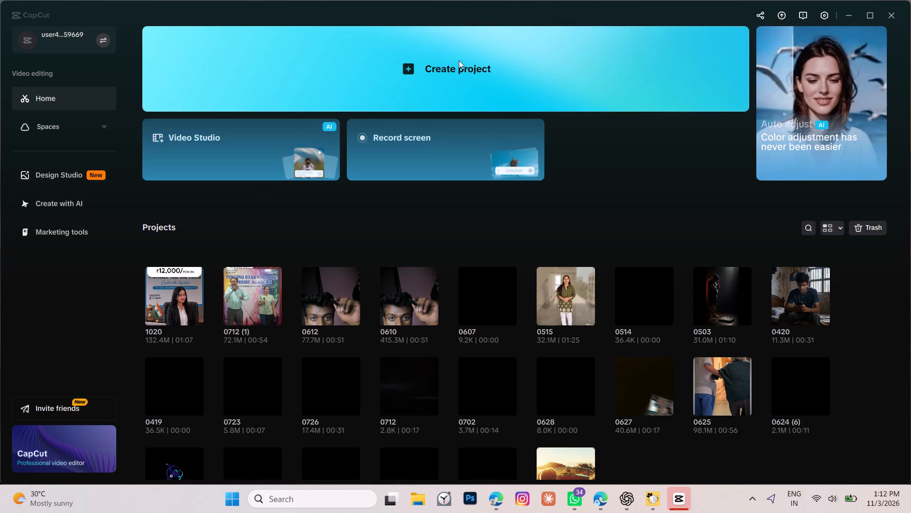
Create a new project in CapCut and wait for the empty editor to load.
{"action": "left_click", "coordinate": [459, 60]}
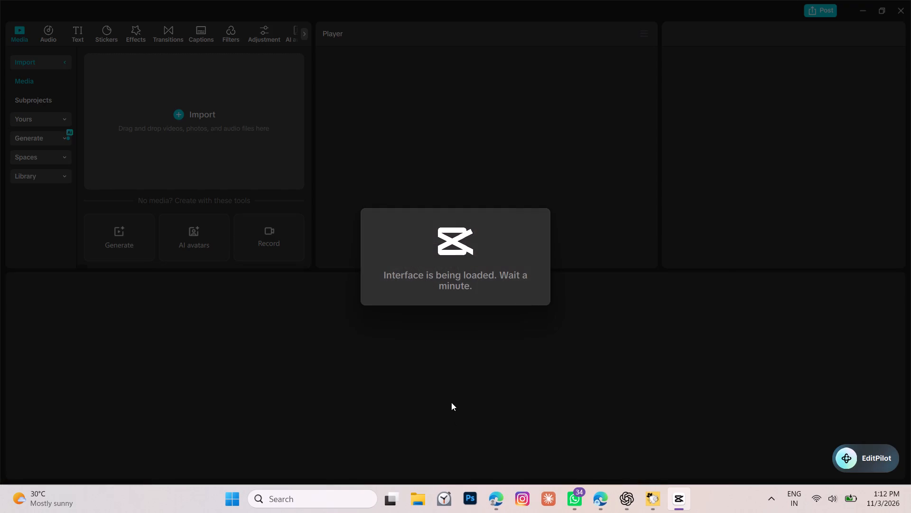
{"action": "scroll", "coordinate": [265, 308], "scroll_direction": "up", "scroll_amount": 2}
{"action": "scroll", "coordinate": [230, 348], "scroll_direction": "down", "scroll_amount": 2}
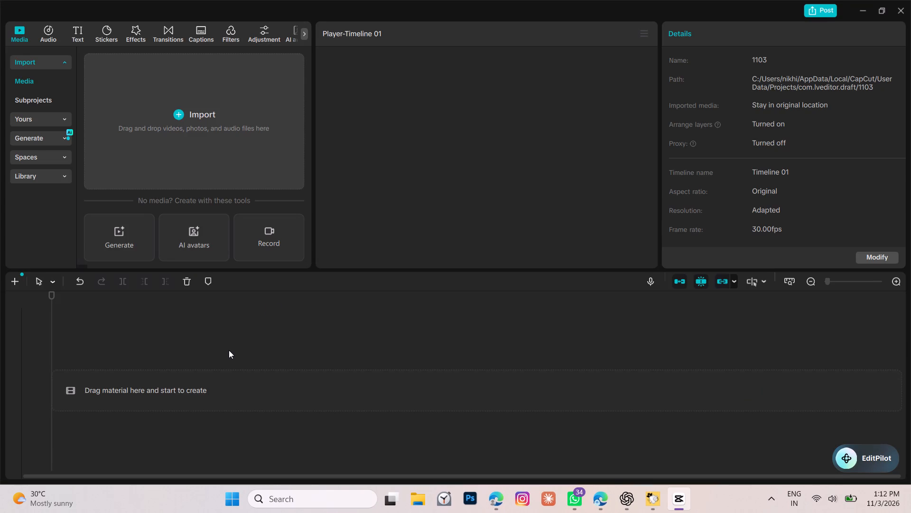
{"action": "scroll", "coordinate": [221, 351], "scroll_direction": "up", "scroll_amount": 7}
Open the media import file chooser for the new project.
{"action": "left_click", "coordinate": [163, 155]}
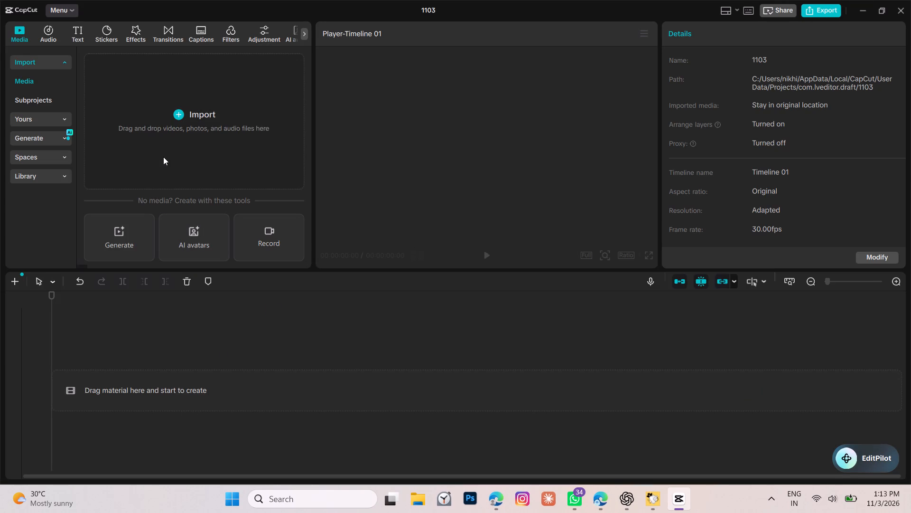
{"action": "scroll", "coordinate": [179, 193], "scroll_direction": "up", "scroll_amount": 3}
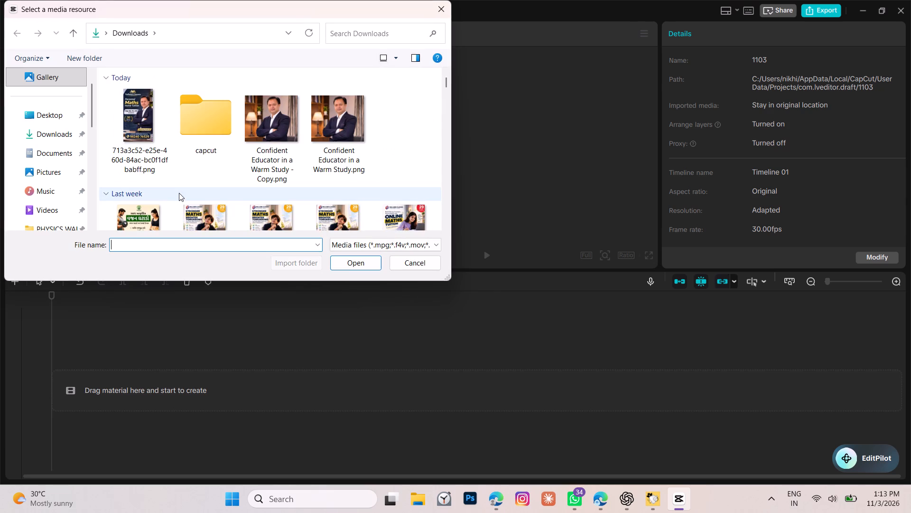
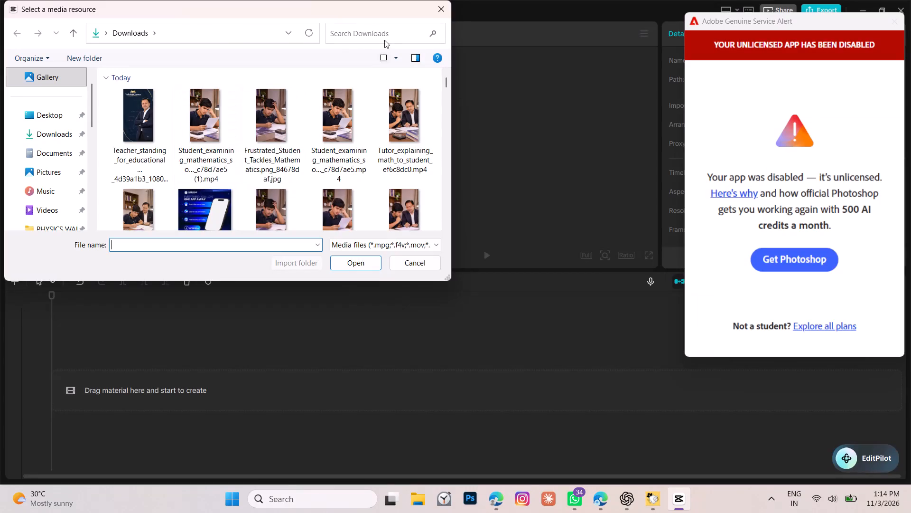
Import the Teacher_standing, both Student_examining, Tutor_explaining and Teacher_observing videos plus the Frustrated_Student JPG from Downloads.
{"action": "left_click", "coordinate": [145, 124], "text": "ctrl"}
{"action": "left_click", "coordinate": [191, 134], "text": "ctrl"}
{"action": "left_click", "coordinate": [263, 129], "text": "ctrl"}
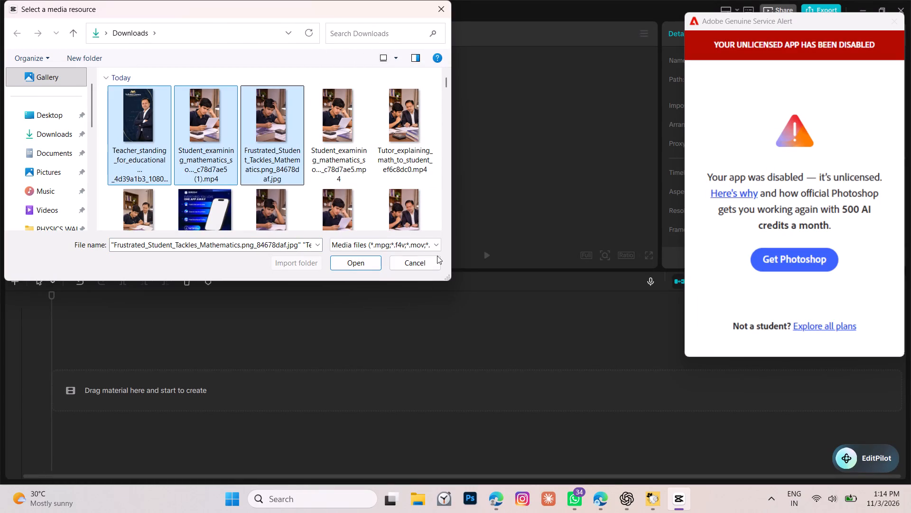
{"action": "left_click", "coordinate": [419, 135], "text": "ctrl"}
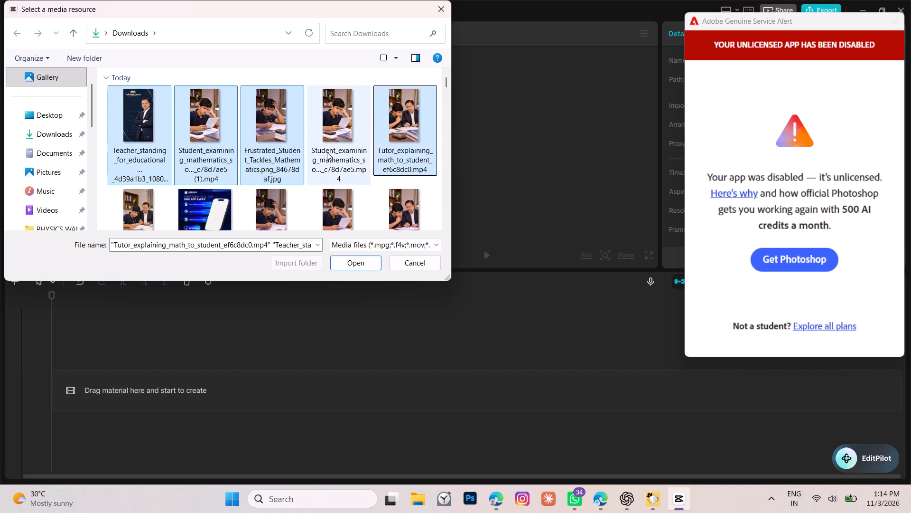
{"action": "scroll", "coordinate": [327, 152], "scroll_direction": "down", "scroll_amount": 1}
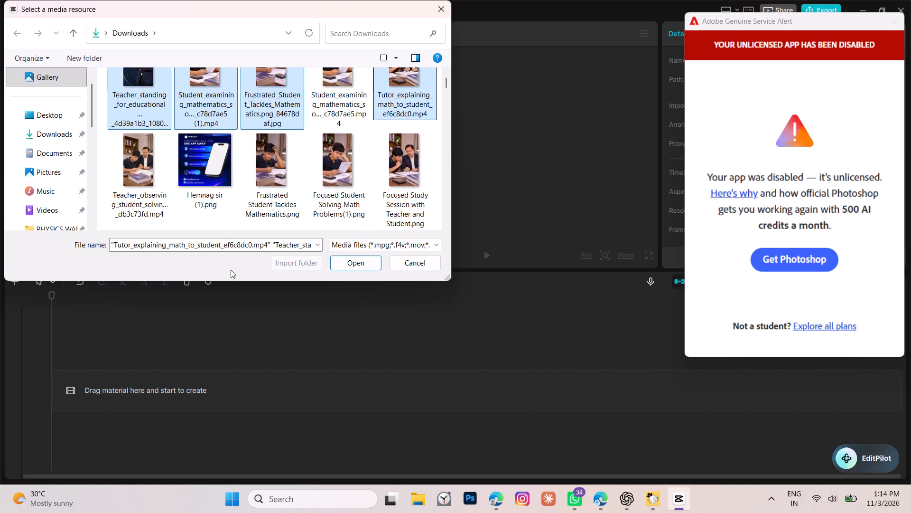
{"action": "left_click", "coordinate": [139, 180], "text": "ctrl"}
{"action": "left_click", "coordinate": [353, 98], "text": "ctrl"}
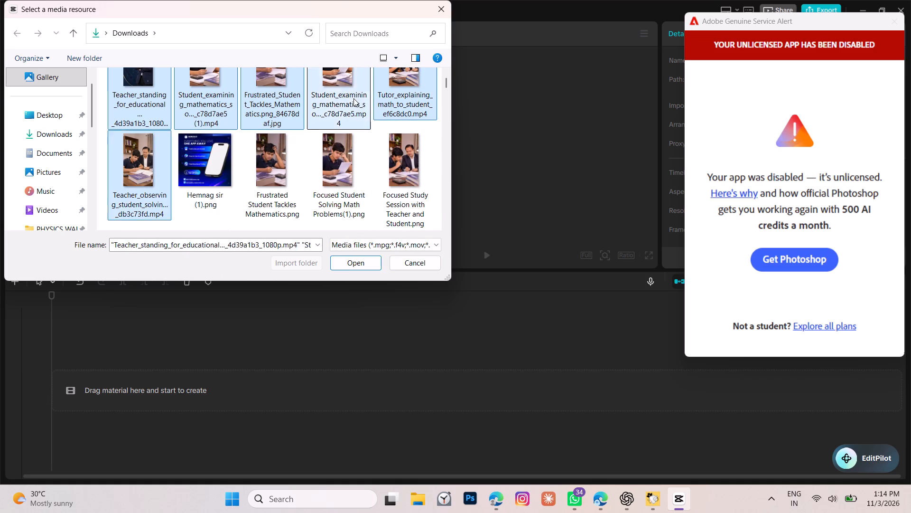
{"action": "scroll", "coordinate": [385, 140], "scroll_direction": "down", "scroll_amount": 1}
{"action": "scroll", "coordinate": [425, 168], "scroll_direction": "down", "scroll_amount": 1}
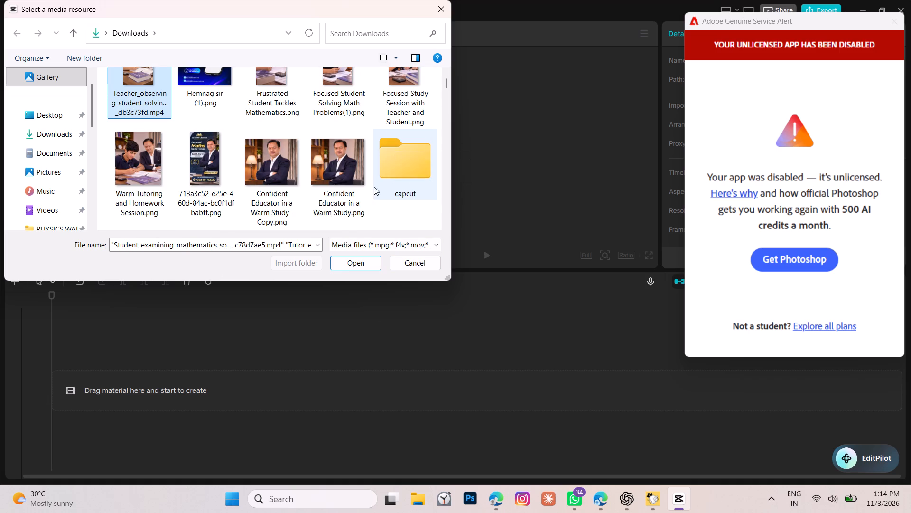
{"action": "scroll", "coordinate": [340, 148], "scroll_direction": "up", "scroll_amount": 3}
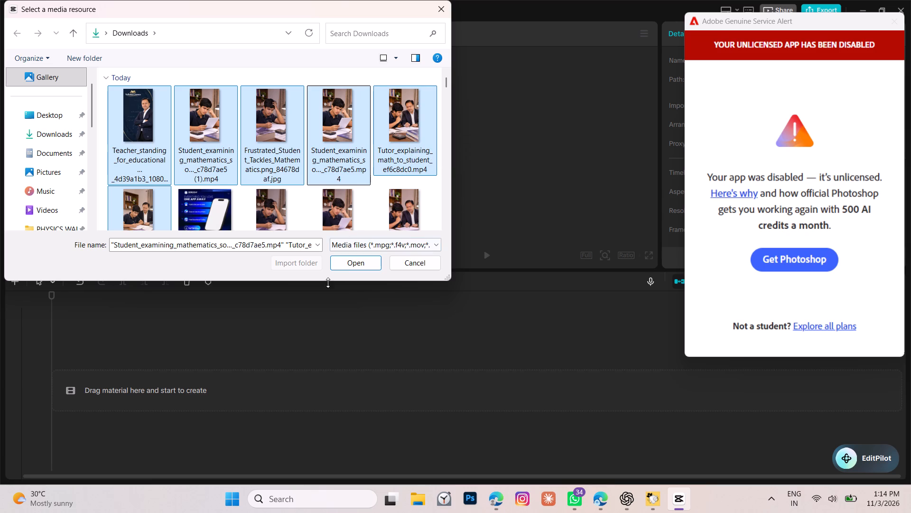
{"action": "left_click", "coordinate": [349, 266]}
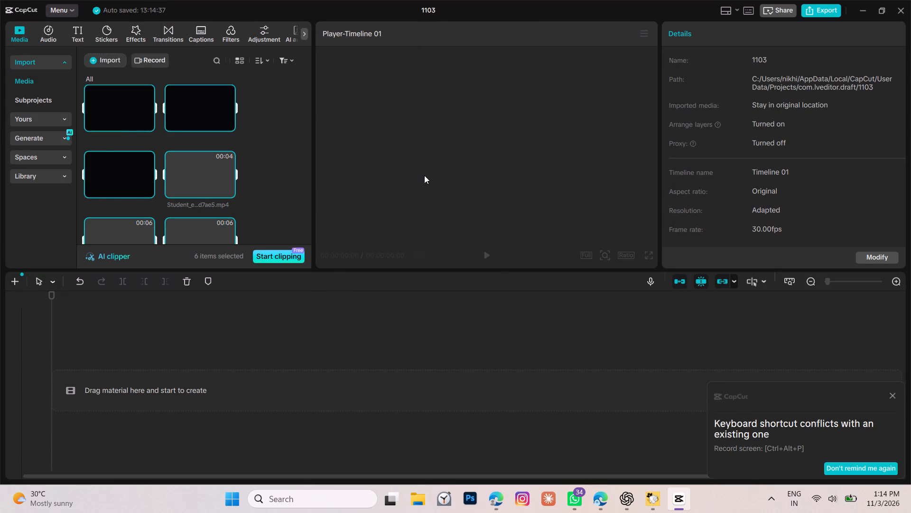
Place all six imported media items in sequence on the empty main timeline track.
{"action": "scroll", "coordinate": [424, 175], "scroll_direction": "up", "scroll_amount": 2}
{"action": "scroll", "coordinate": [419, 171], "scroll_direction": "down", "scroll_amount": 4}
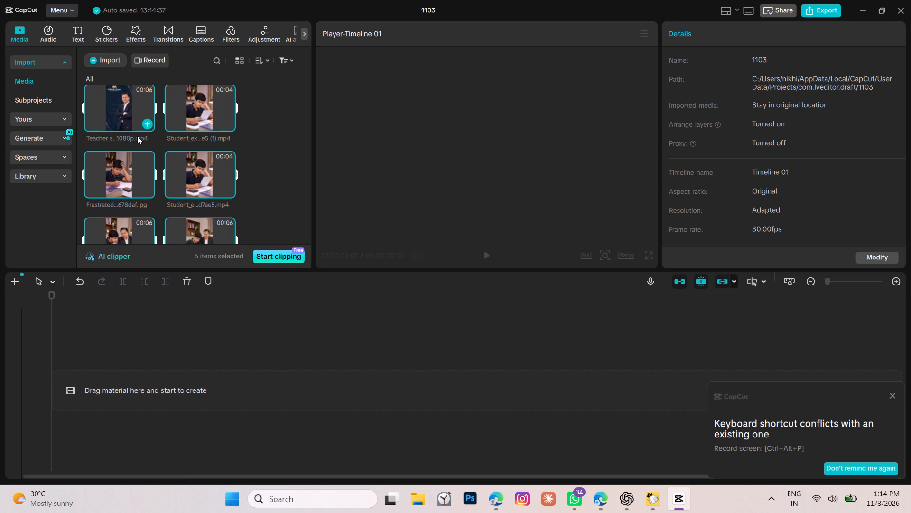
{"action": "left_click_drag", "start_coordinate": [129, 163], "coordinate": [197, 334]}
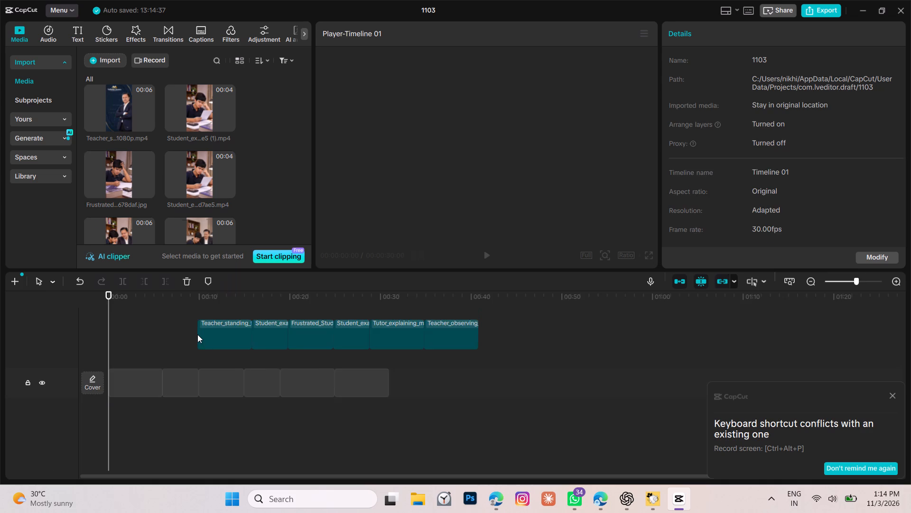
Play the sequence from its start and delete the Frustrated_Student still image from the timeline.
{"action": "left_click", "coordinate": [237, 330]}
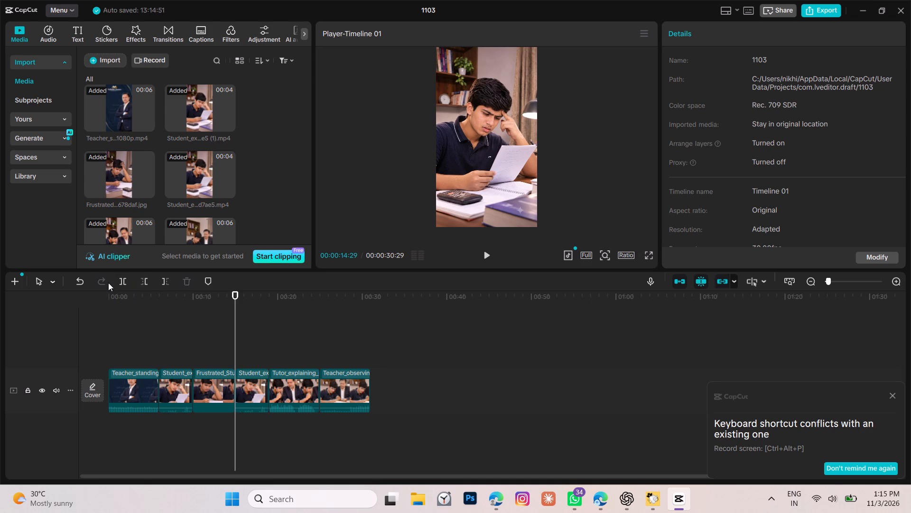
{"action": "scroll", "coordinate": [415, 372], "scroll_direction": "down", "scroll_amount": 1}
{"action": "left_click", "coordinate": [448, 349]}
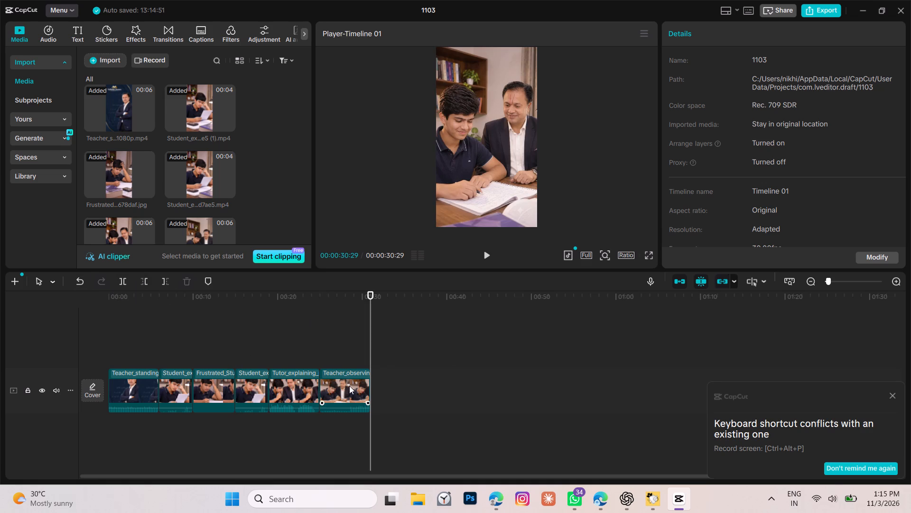
{"action": "left_click_drag", "start_coordinate": [372, 348], "coordinate": [99, 346]}
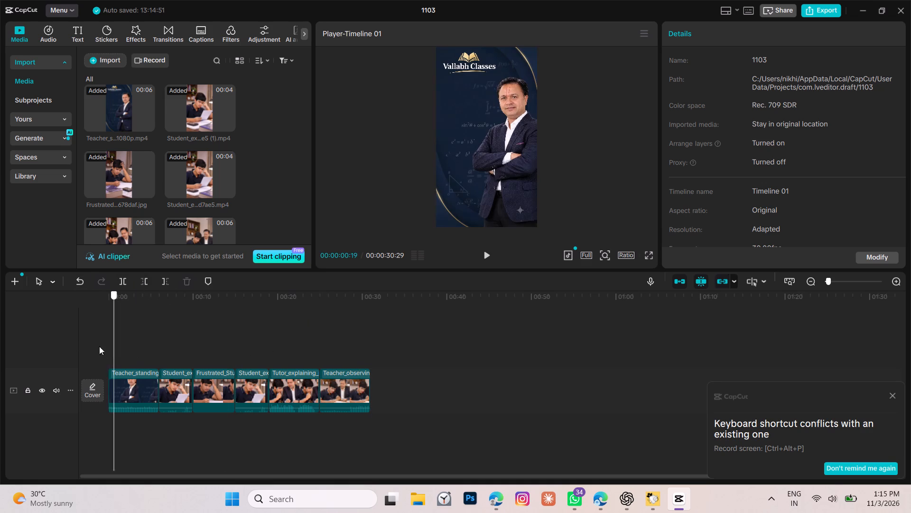
{"action": "left_click_drag", "start_coordinate": [99, 346], "coordinate": [88, 346]}
{"action": "left_click", "coordinate": [490, 253]}
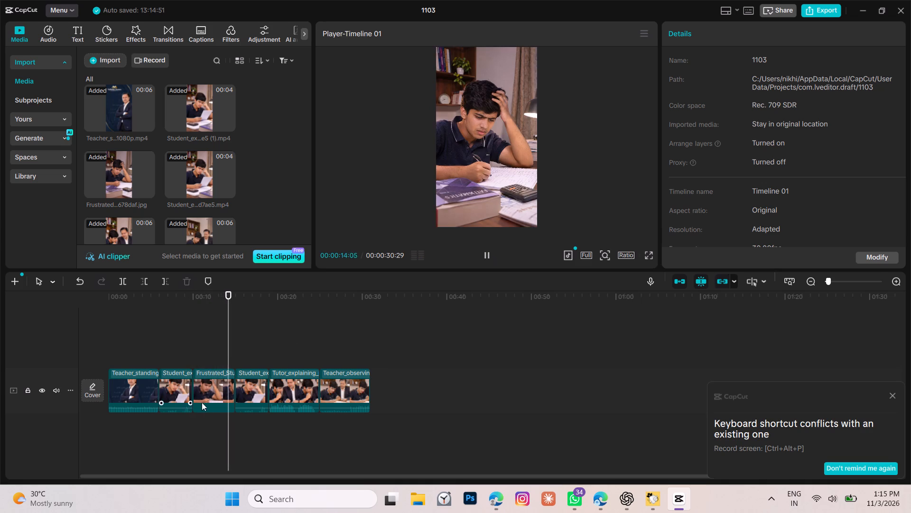
{"action": "left_click", "coordinate": [221, 385]}
{"action": "key", "text": "Delete"}
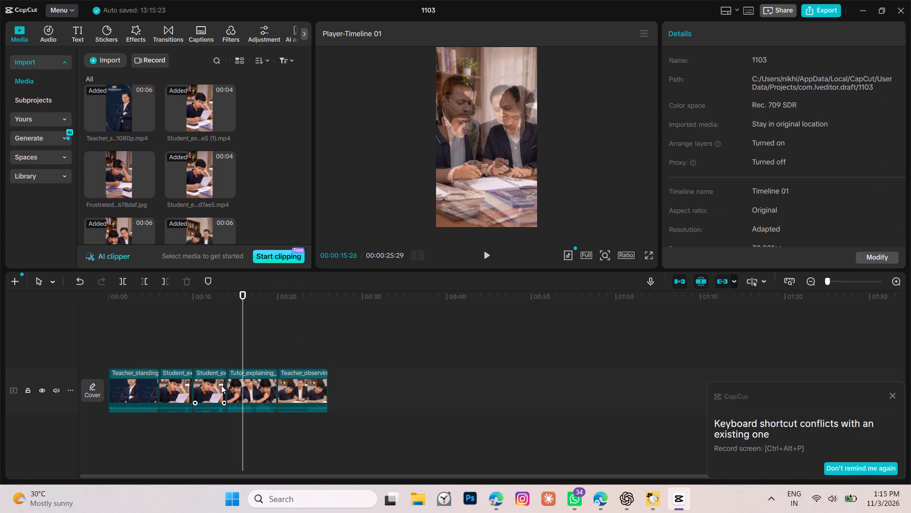
Play back the sequence, compare the two Student_examining clips, and delete the second one from the timeline.
{"action": "left_click", "coordinate": [166, 353]}
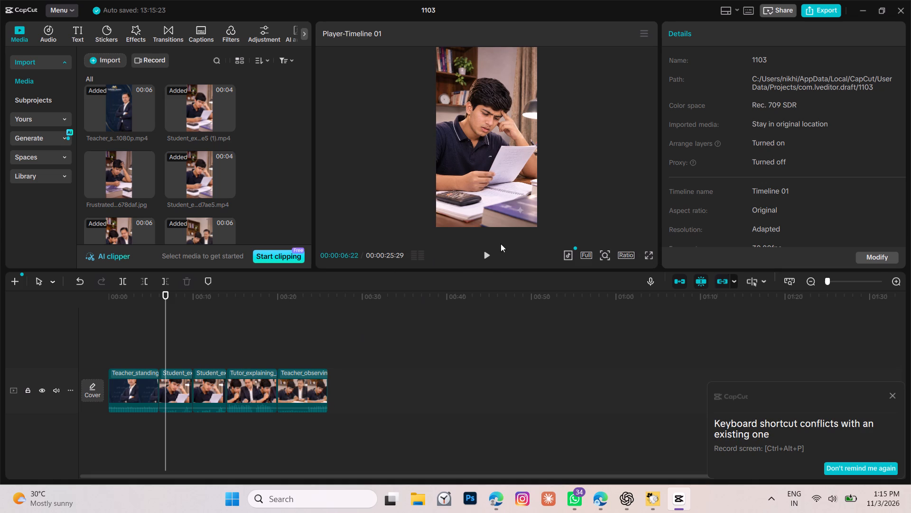
{"action": "left_click", "coordinate": [484, 260]}
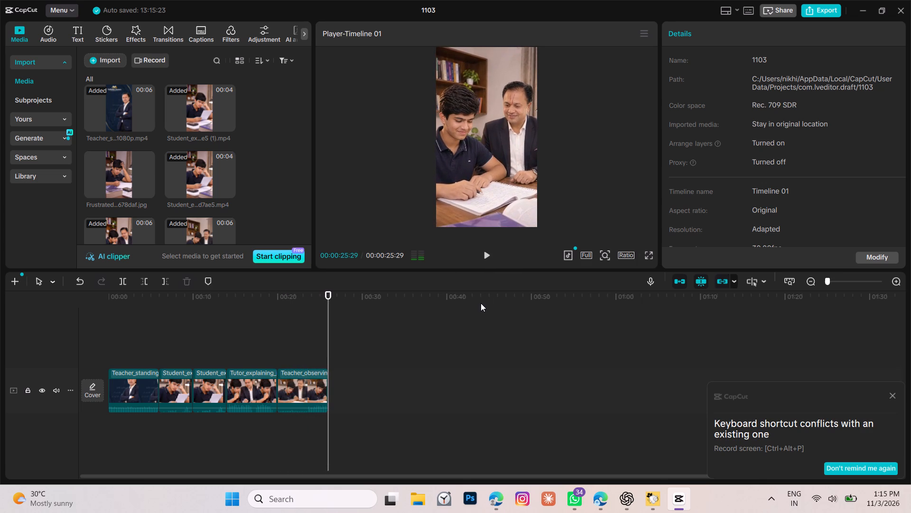
{"action": "left_click", "coordinate": [157, 353]}
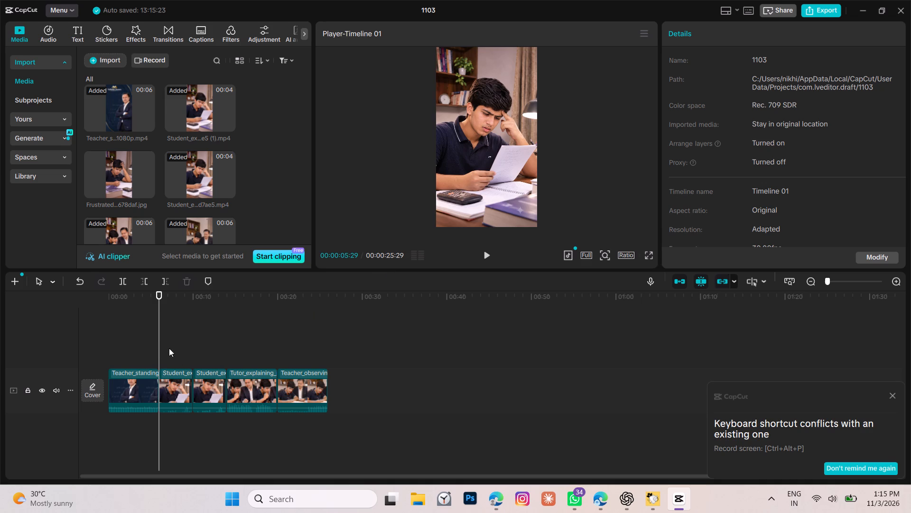
{"action": "left_click", "coordinate": [211, 384]}
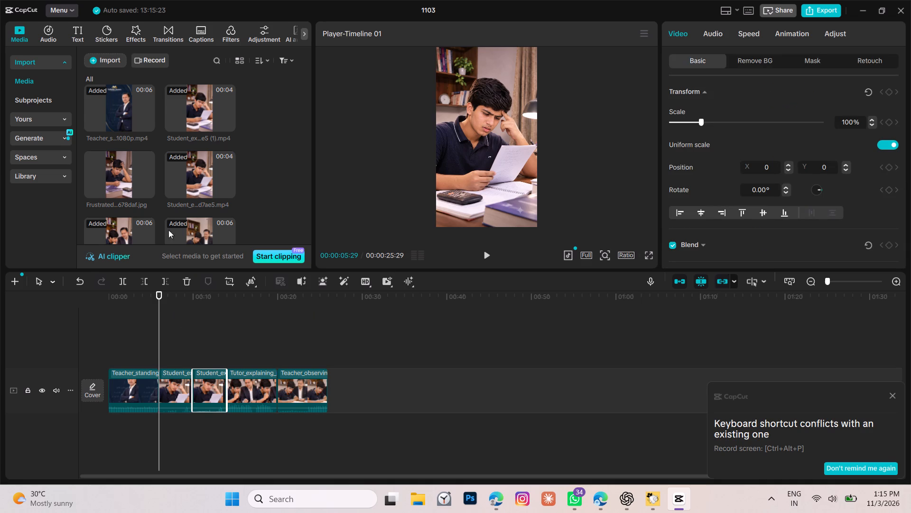
{"action": "scroll", "coordinate": [180, 183], "scroll_direction": "down", "scroll_amount": 3}
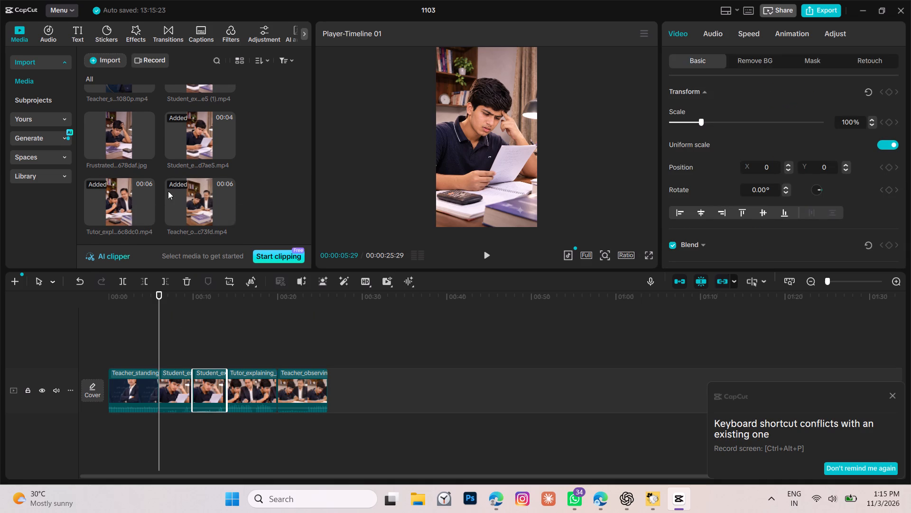
{"action": "scroll", "coordinate": [178, 187], "scroll_direction": "up", "scroll_amount": 3}
{"action": "left_click", "coordinate": [167, 352]}
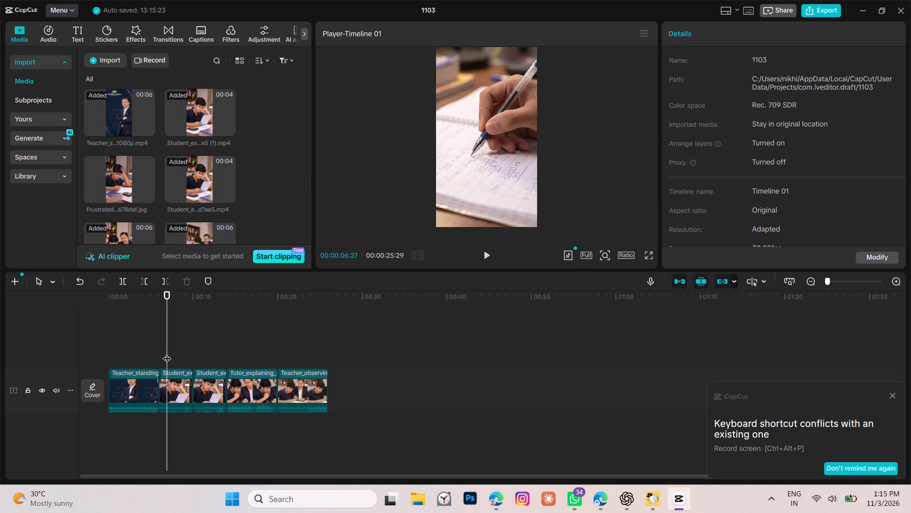
{"action": "left_click", "coordinate": [164, 354]}
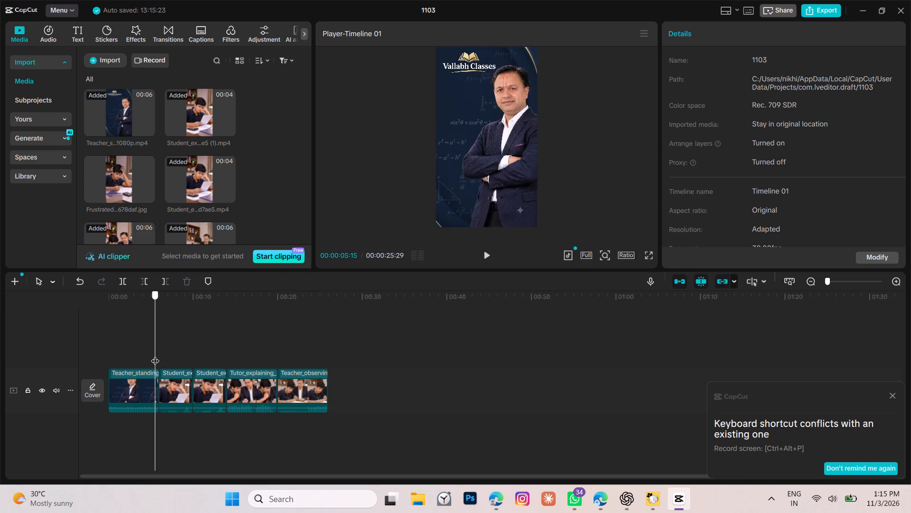
{"action": "left_click", "coordinate": [162, 357]}
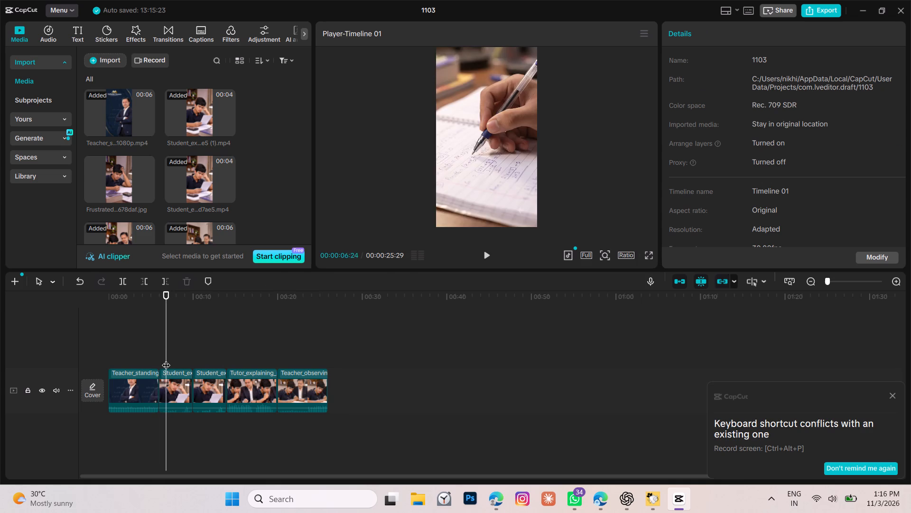
{"action": "left_click_drag", "start_coordinate": [168, 358], "coordinate": [205, 357]}
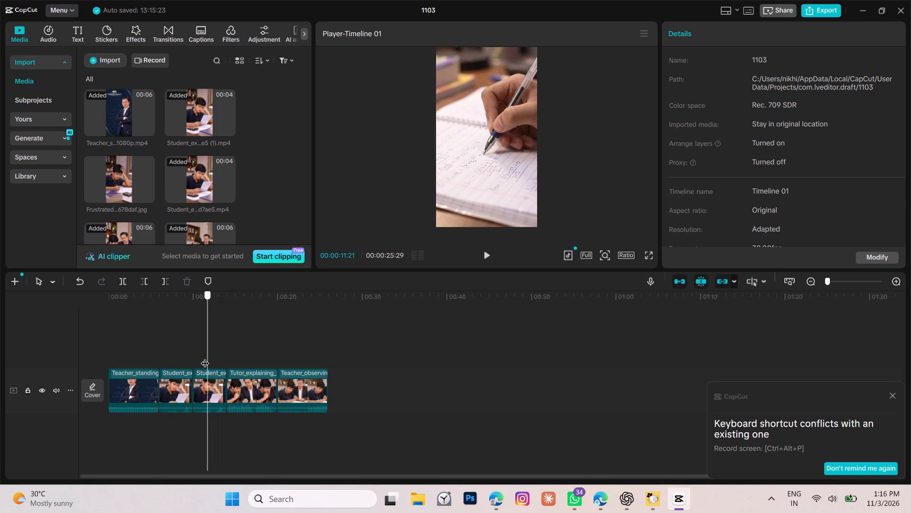
{"action": "left_click_drag", "start_coordinate": [205, 357], "coordinate": [202, 359]}
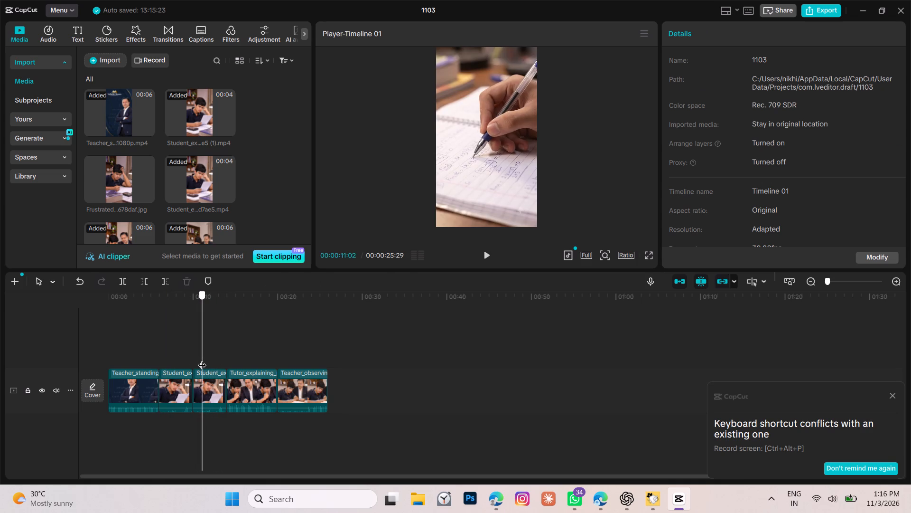
{"action": "left_click_drag", "start_coordinate": [202, 359], "coordinate": [158, 360]}
{"action": "left_click", "coordinate": [489, 249]}
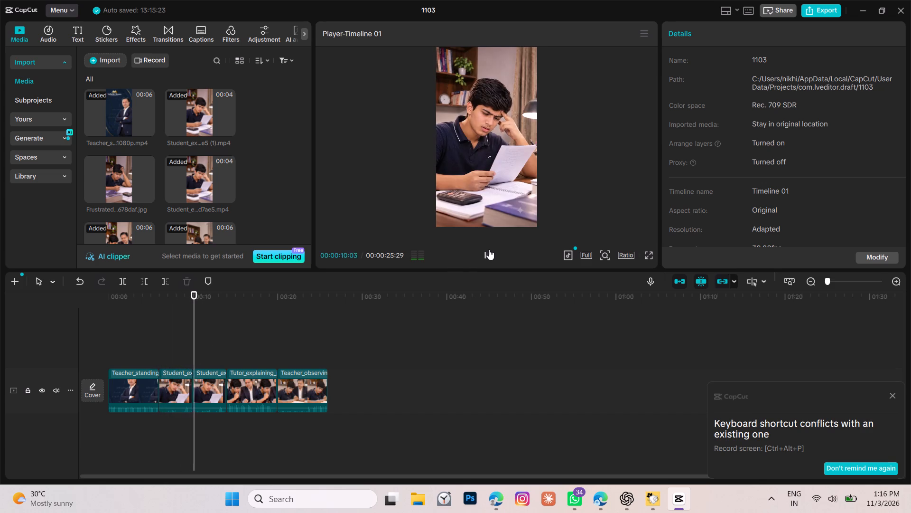
{"action": "left_click", "coordinate": [489, 249]}
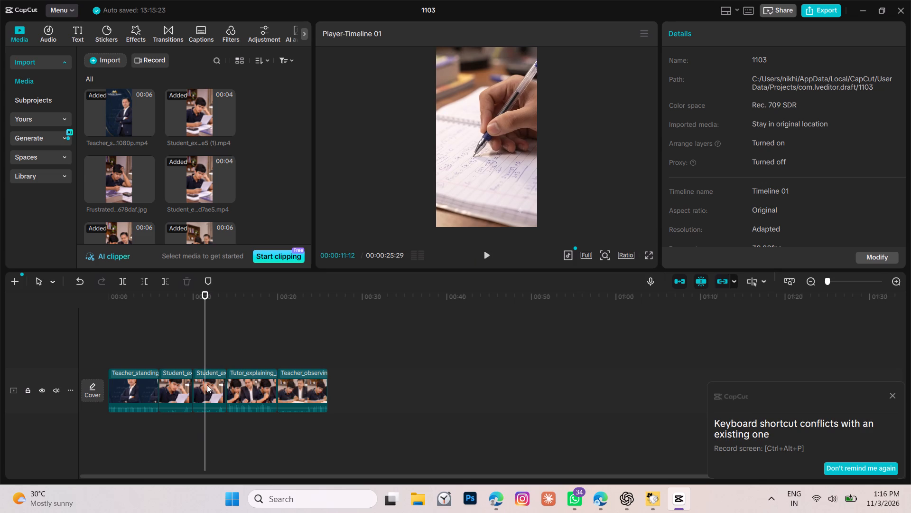
{"action": "left_click", "coordinate": [207, 385]}
{"action": "key", "text": "Delete"}
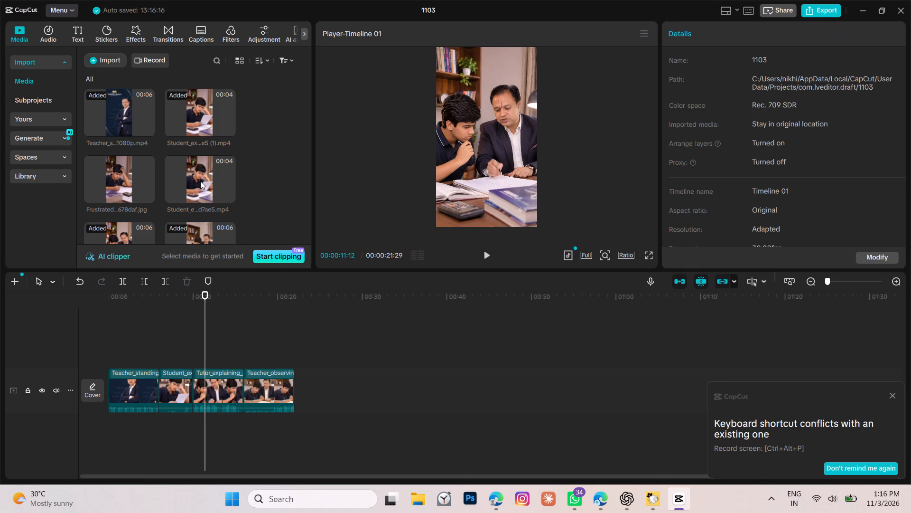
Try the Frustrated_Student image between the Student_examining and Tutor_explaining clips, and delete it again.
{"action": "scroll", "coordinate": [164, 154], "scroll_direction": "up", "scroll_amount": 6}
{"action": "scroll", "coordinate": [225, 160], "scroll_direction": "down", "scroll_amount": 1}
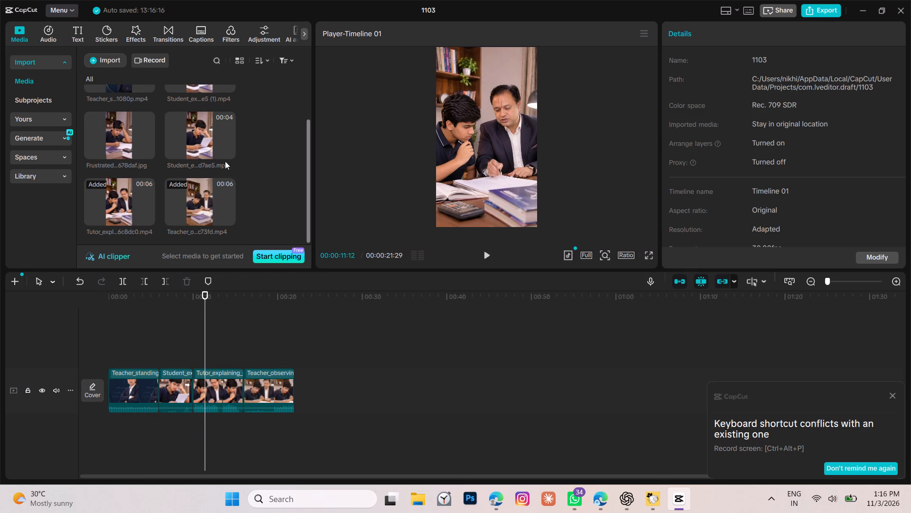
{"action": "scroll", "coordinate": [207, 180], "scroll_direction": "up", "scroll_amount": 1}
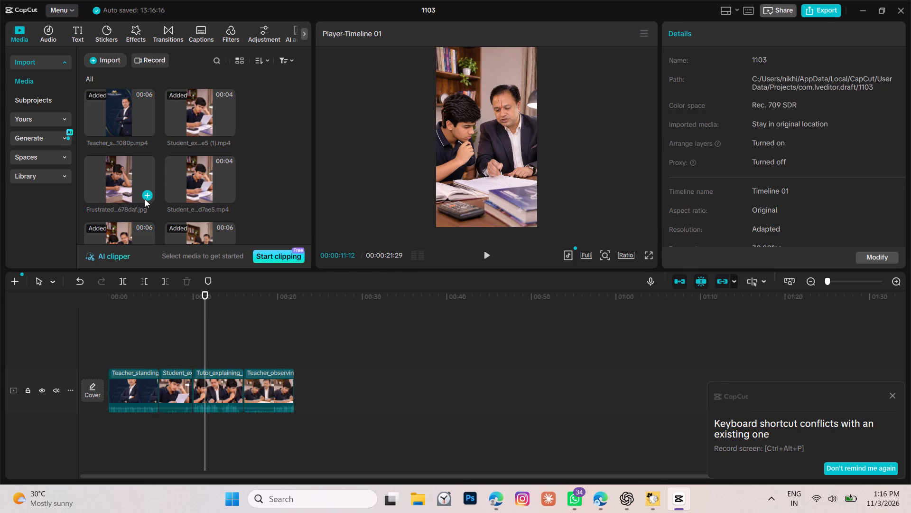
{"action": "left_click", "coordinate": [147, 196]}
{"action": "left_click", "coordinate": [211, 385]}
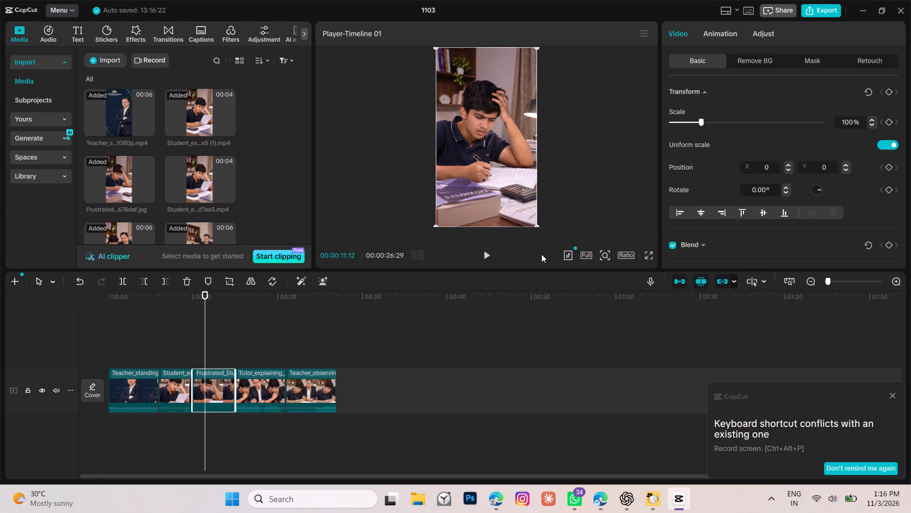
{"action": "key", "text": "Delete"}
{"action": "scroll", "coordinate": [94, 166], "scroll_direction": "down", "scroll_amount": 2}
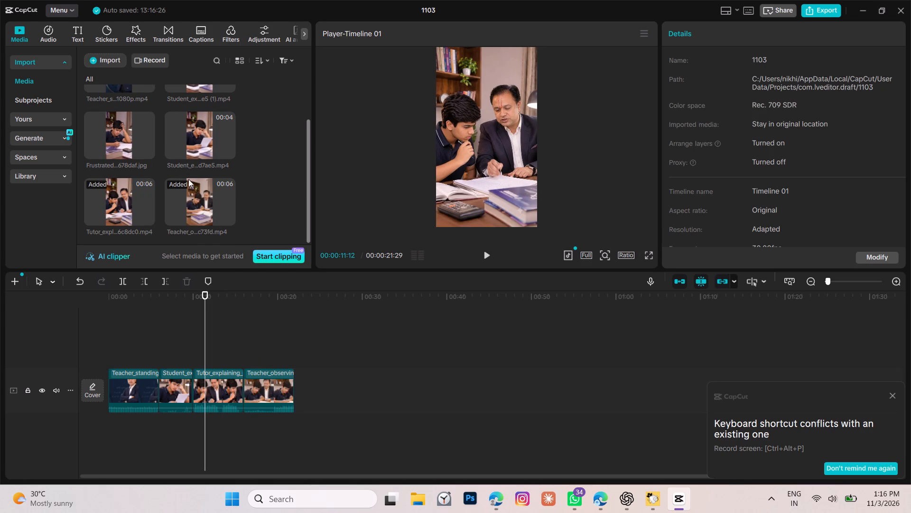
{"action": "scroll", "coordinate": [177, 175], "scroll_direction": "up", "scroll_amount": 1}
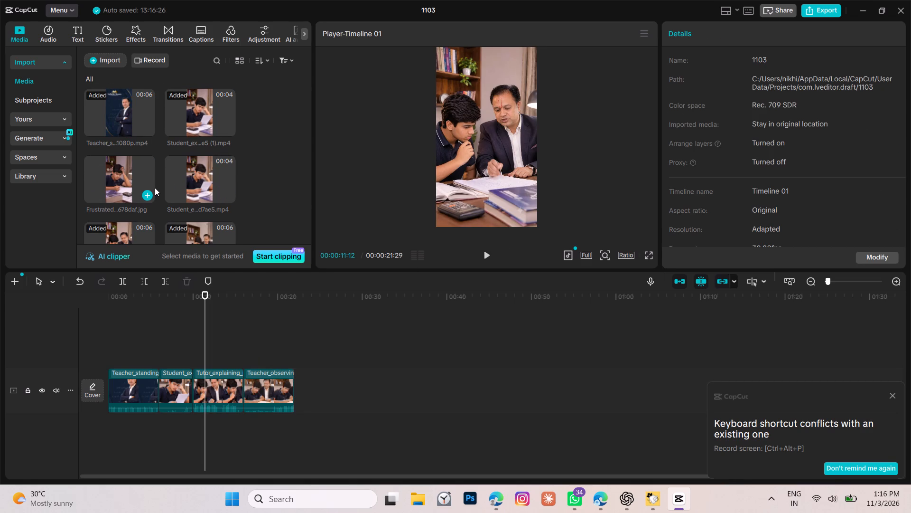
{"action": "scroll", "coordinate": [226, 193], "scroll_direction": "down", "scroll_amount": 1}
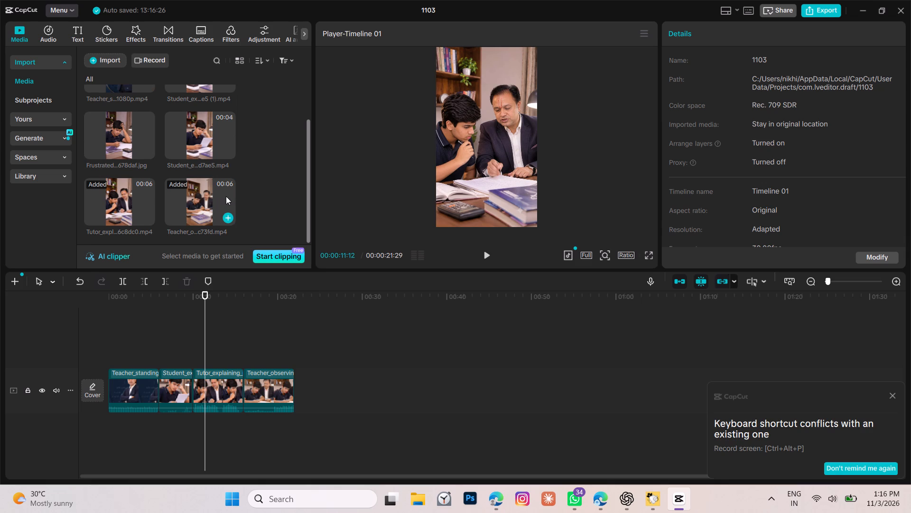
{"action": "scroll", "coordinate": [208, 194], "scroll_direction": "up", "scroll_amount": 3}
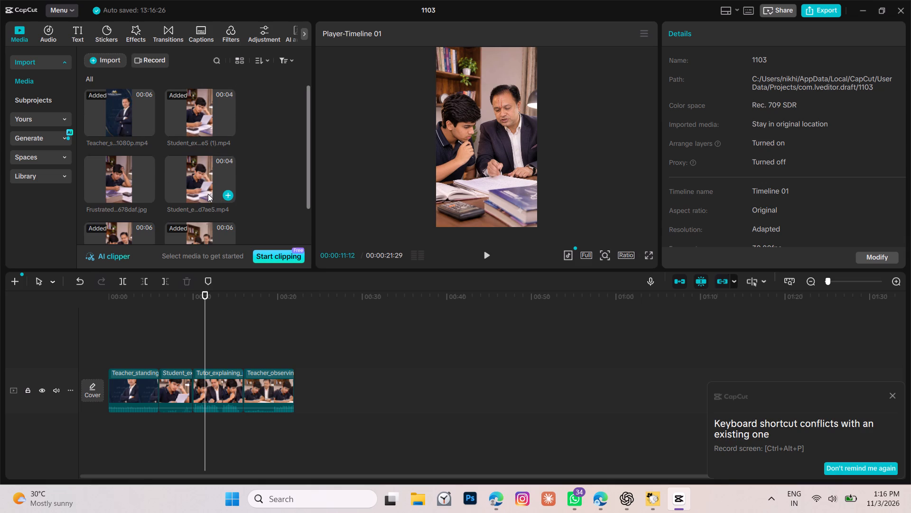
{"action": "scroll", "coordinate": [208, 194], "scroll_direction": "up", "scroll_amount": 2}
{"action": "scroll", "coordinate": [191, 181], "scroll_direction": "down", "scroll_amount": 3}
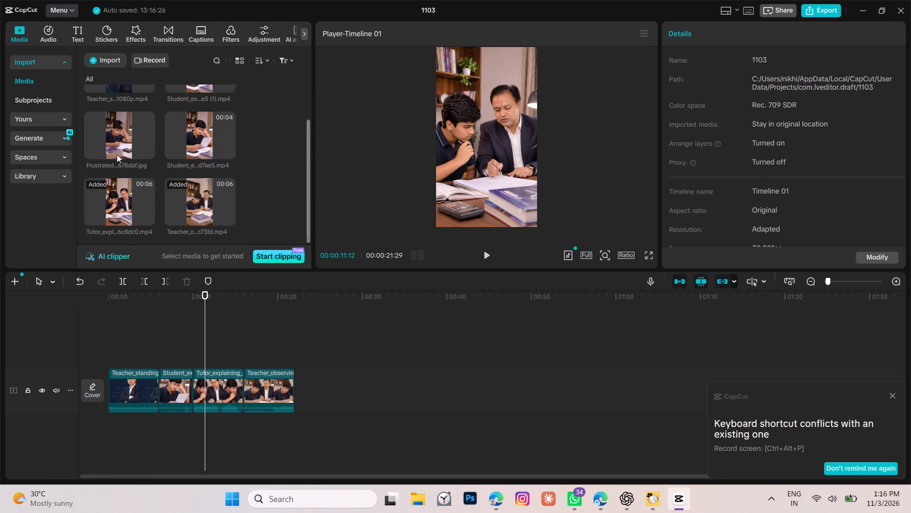
Delete the Frustrated_Student still image from the imported media library.
{"action": "right_click", "coordinate": [127, 143]}
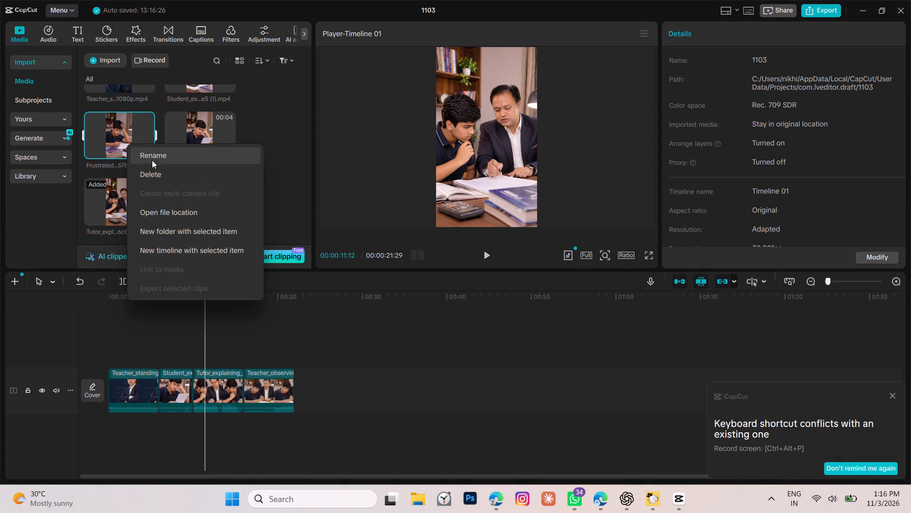
{"action": "left_click", "coordinate": [156, 174]}
{"action": "scroll", "coordinate": [156, 173], "scroll_direction": "up", "scroll_amount": 3}
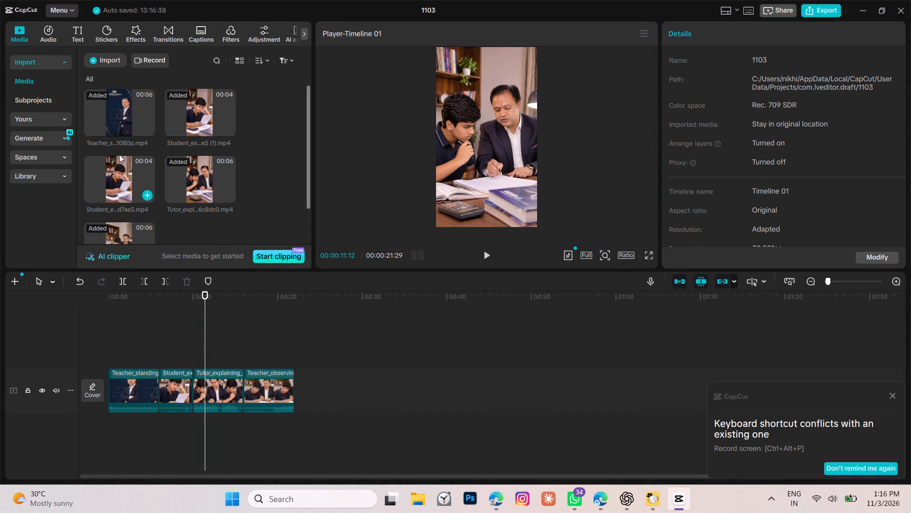
{"action": "scroll", "coordinate": [170, 191], "scroll_direction": "up", "scroll_amount": 4}
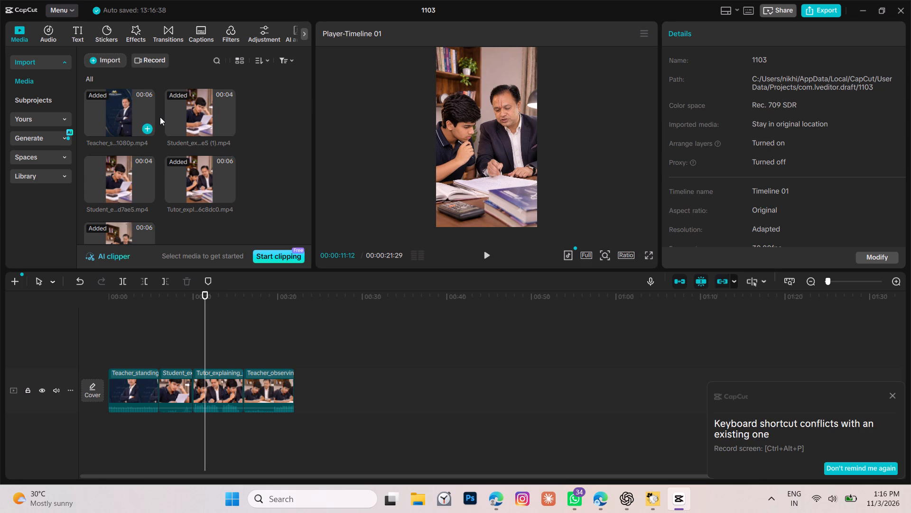
{"action": "scroll", "coordinate": [161, 122], "scroll_direction": "down", "scroll_amount": 6}
{"action": "scroll", "coordinate": [173, 152], "scroll_direction": "up", "scroll_amount": 4}
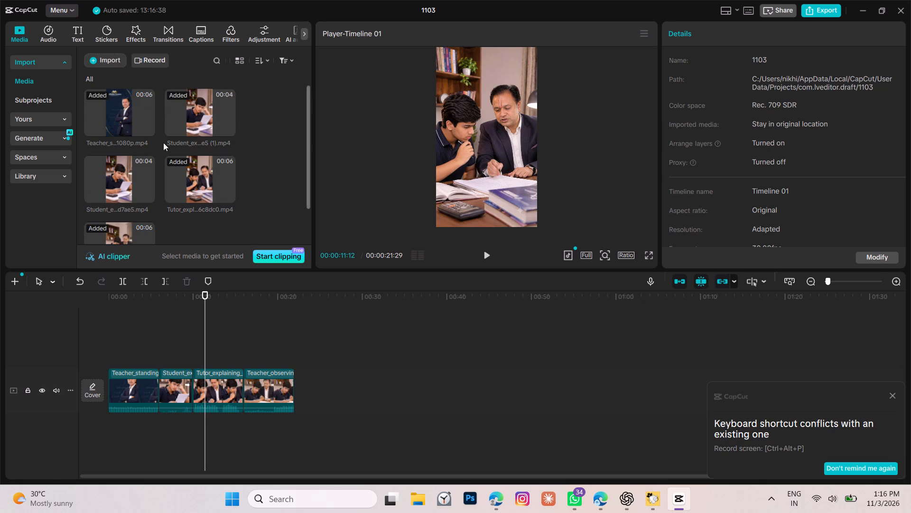
Open the media import dialog and look through the Downloads folder for a clip of the struggling student.
{"action": "left_click", "coordinate": [96, 63]}
{"action": "scroll", "coordinate": [223, 181], "scroll_direction": "up", "scroll_amount": 1}
{"action": "scroll", "coordinate": [224, 183], "scroll_direction": "down", "scroll_amount": 2}
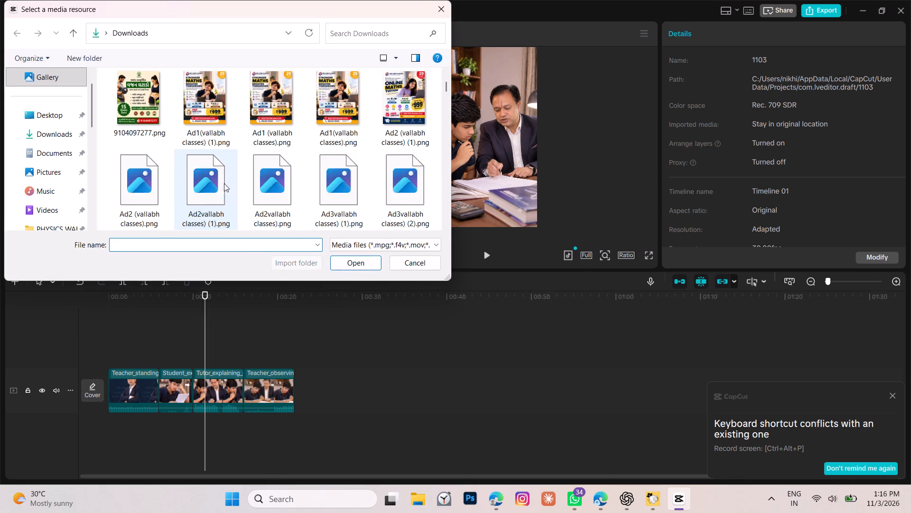
{"action": "scroll", "coordinate": [224, 183], "scroll_direction": "up", "scroll_amount": 5}
{"action": "left_click", "coordinate": [53, 138]}
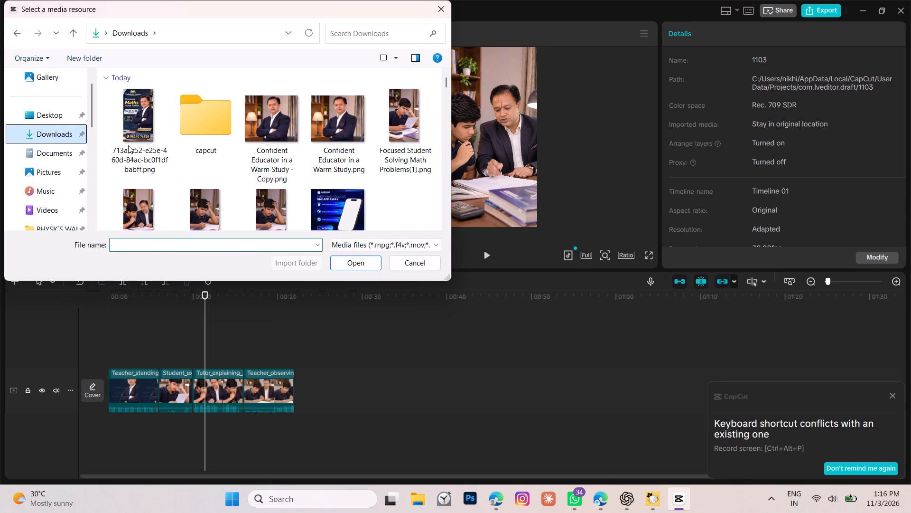
{"action": "scroll", "coordinate": [186, 145], "scroll_direction": "up", "scroll_amount": 5}
{"action": "scroll", "coordinate": [209, 164], "scroll_direction": "down", "scroll_amount": 3}
{"action": "scroll", "coordinate": [213, 170], "scroll_direction": "up", "scroll_amount": 4}
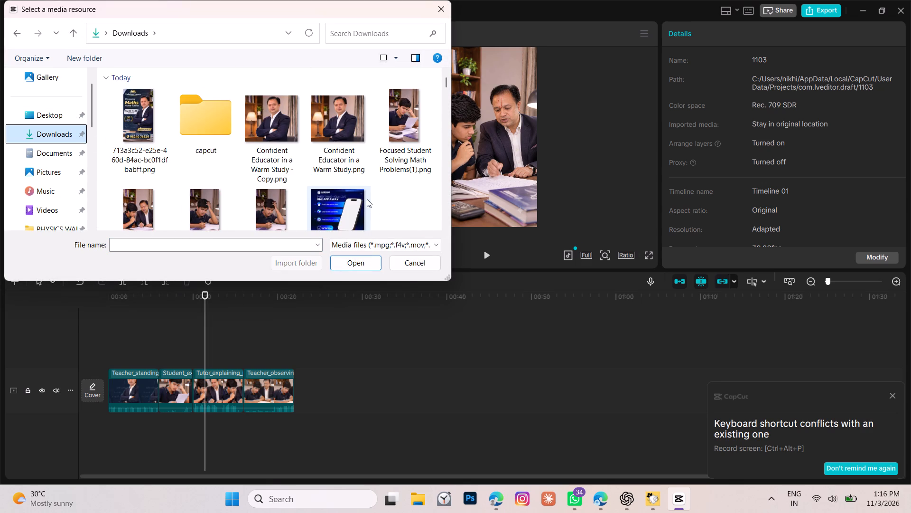
{"action": "scroll", "coordinate": [311, 196], "scroll_direction": "down", "scroll_amount": 1}
{"action": "scroll", "coordinate": [240, 128], "scroll_direction": "up", "scroll_amount": 4}
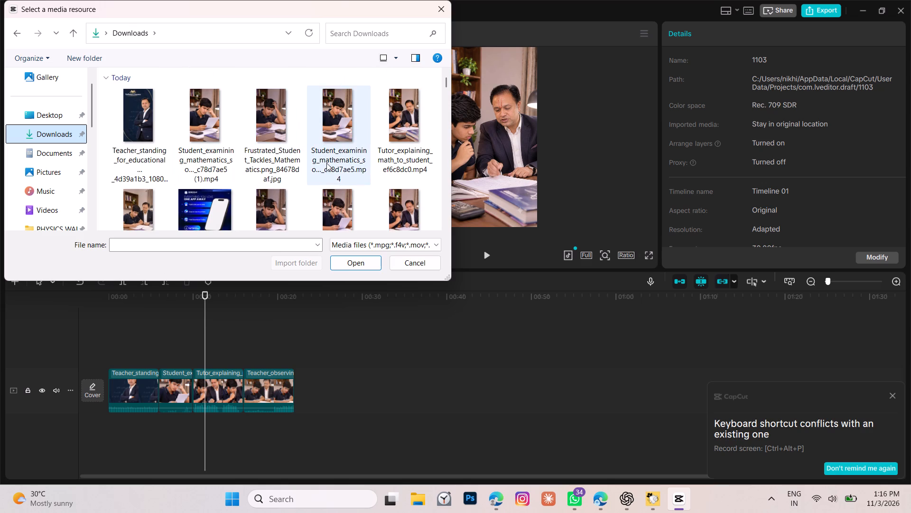
{"action": "scroll", "coordinate": [341, 205], "scroll_direction": "down", "scroll_amount": 1}
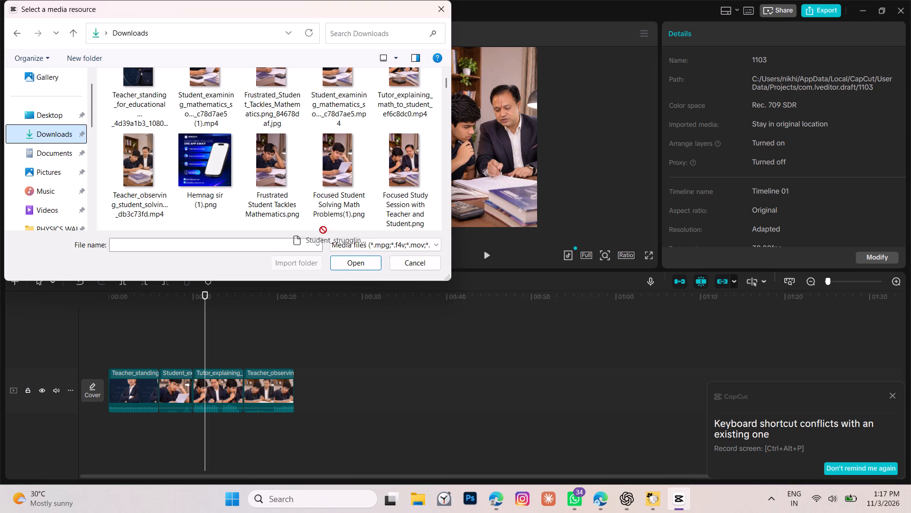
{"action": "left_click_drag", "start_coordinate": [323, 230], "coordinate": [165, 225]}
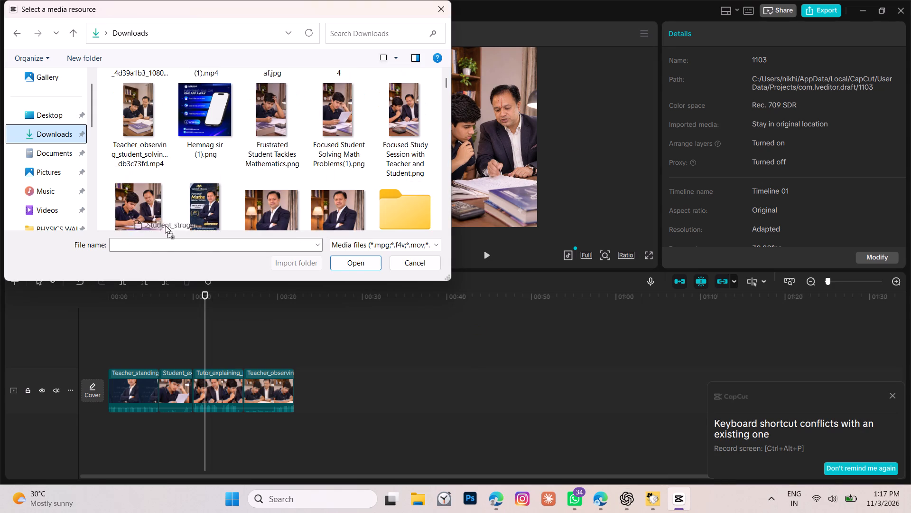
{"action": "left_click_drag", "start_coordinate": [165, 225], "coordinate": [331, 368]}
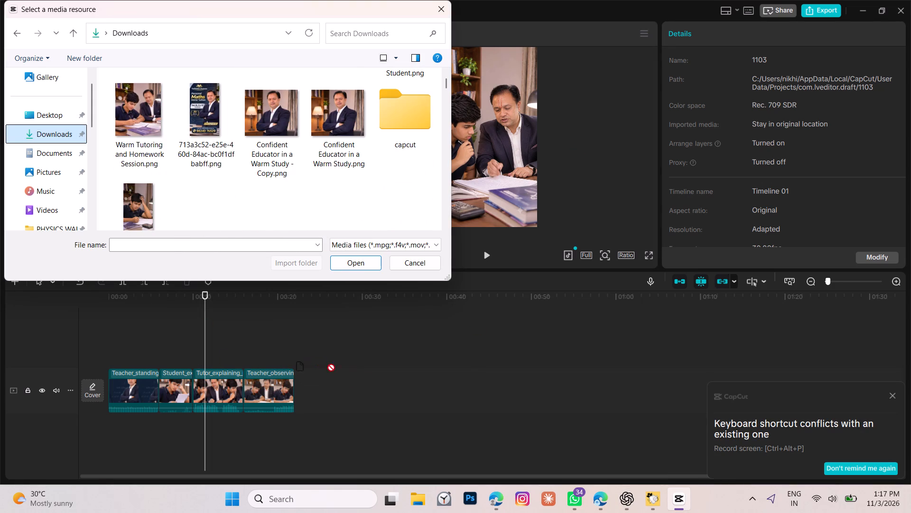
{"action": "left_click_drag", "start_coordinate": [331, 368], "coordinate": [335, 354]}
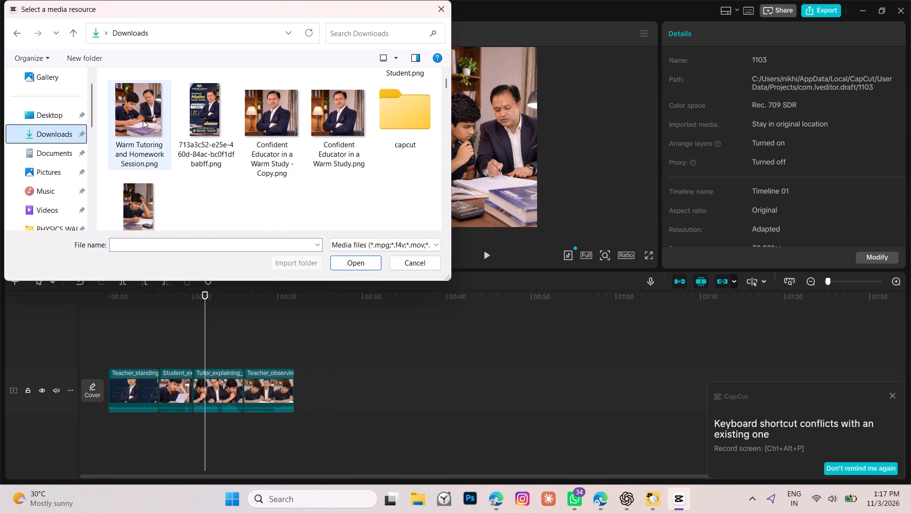
Import the Student_struggling_with_mathemat..._51c3a2d2.mp4 clip from the Downloads folder into the project.
{"action": "left_click", "coordinate": [143, 120]}
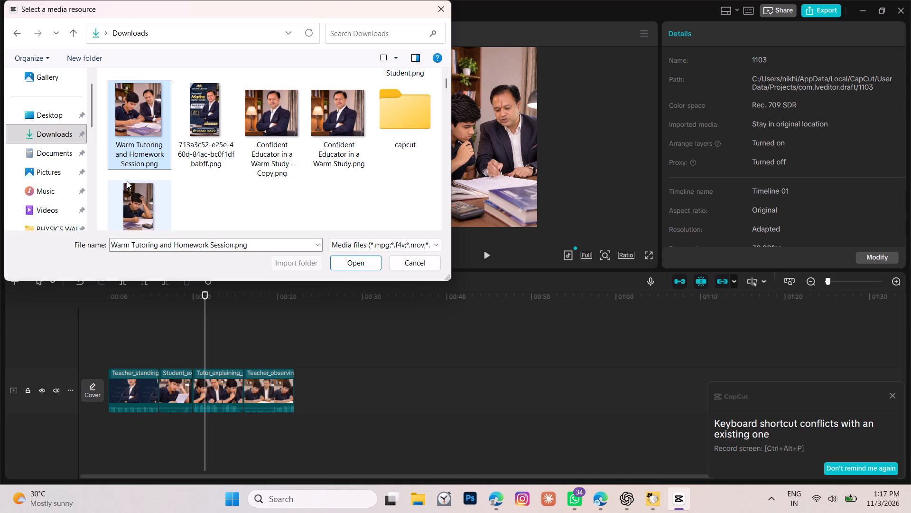
{"action": "left_click", "coordinate": [44, 147]}
{"action": "left_click", "coordinate": [46, 140]}
{"action": "scroll", "coordinate": [187, 140], "scroll_direction": "up", "scroll_amount": 5}
{"action": "scroll", "coordinate": [174, 145], "scroll_direction": "down", "scroll_amount": 3}
{"action": "scroll", "coordinate": [174, 146], "scroll_direction": "up", "scroll_amount": 8}
{"action": "scroll", "coordinate": [176, 155], "scroll_direction": "down", "scroll_amount": 3}
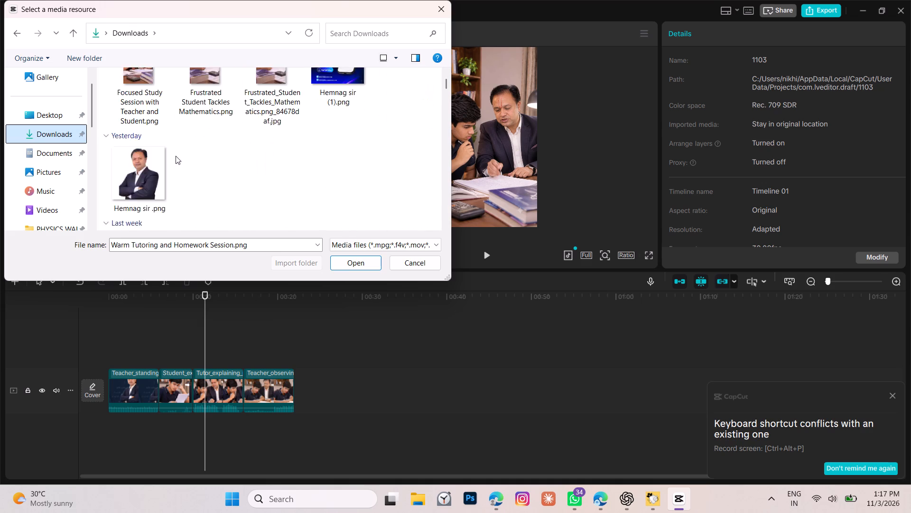
{"action": "scroll", "coordinate": [176, 156], "scroll_direction": "up", "scroll_amount": 5}
{"action": "scroll", "coordinate": [272, 154], "scroll_direction": "down", "scroll_amount": 1}
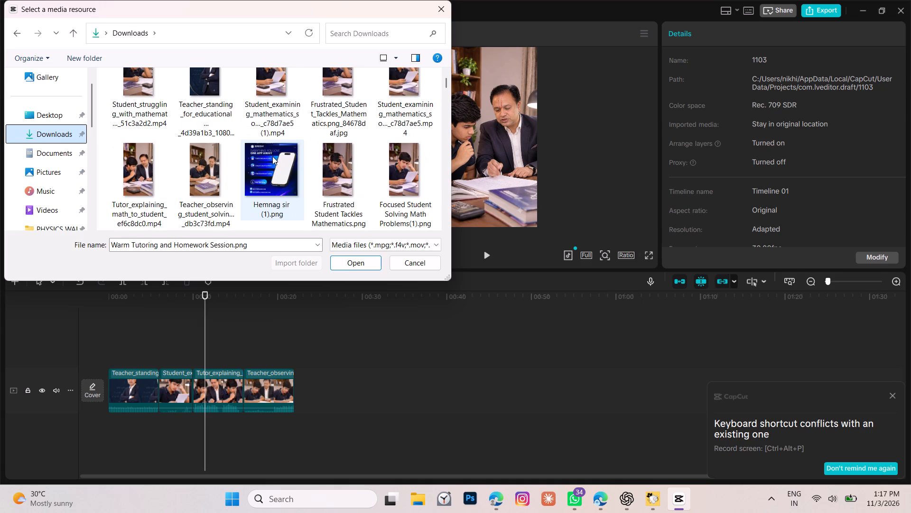
{"action": "scroll", "coordinate": [272, 156], "scroll_direction": "up", "scroll_amount": 4}
{"action": "left_click", "coordinate": [126, 121]}
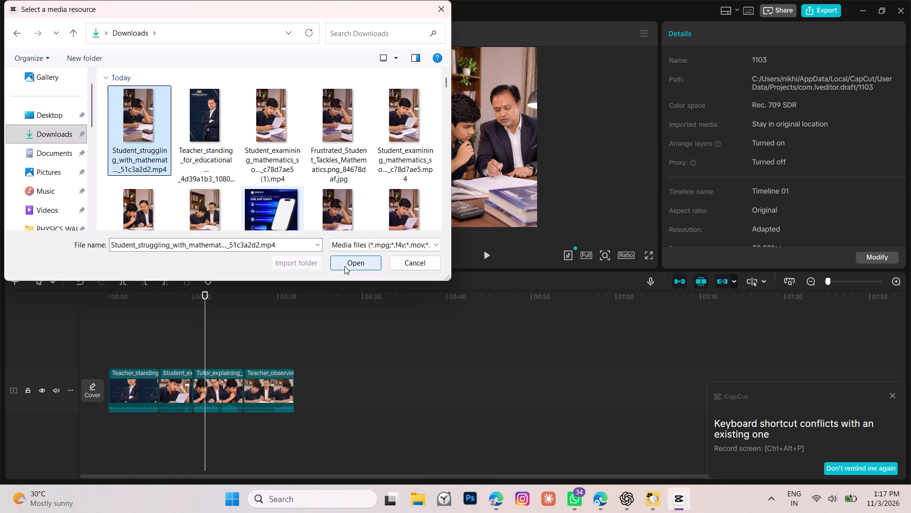
{"action": "left_click", "coordinate": [344, 266]}
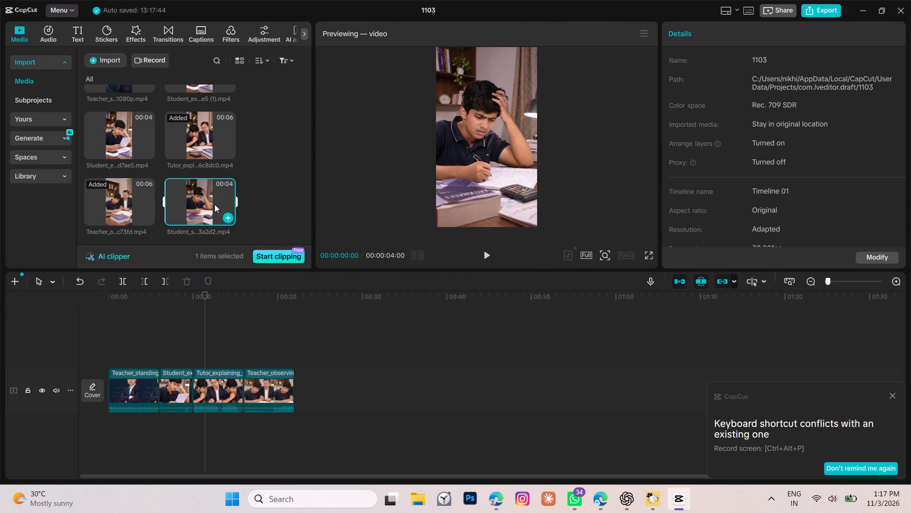
Add the Student_struggling clip to the main track and place it between the Teacher_standing and Student_examining clips.
{"action": "left_click", "coordinate": [229, 221]}
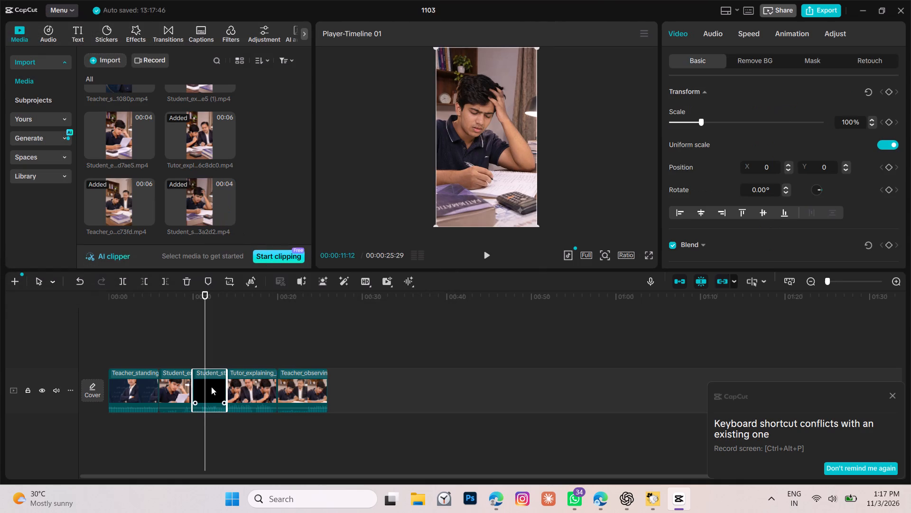
{"action": "left_click_drag", "start_coordinate": [211, 387], "coordinate": [169, 386]}
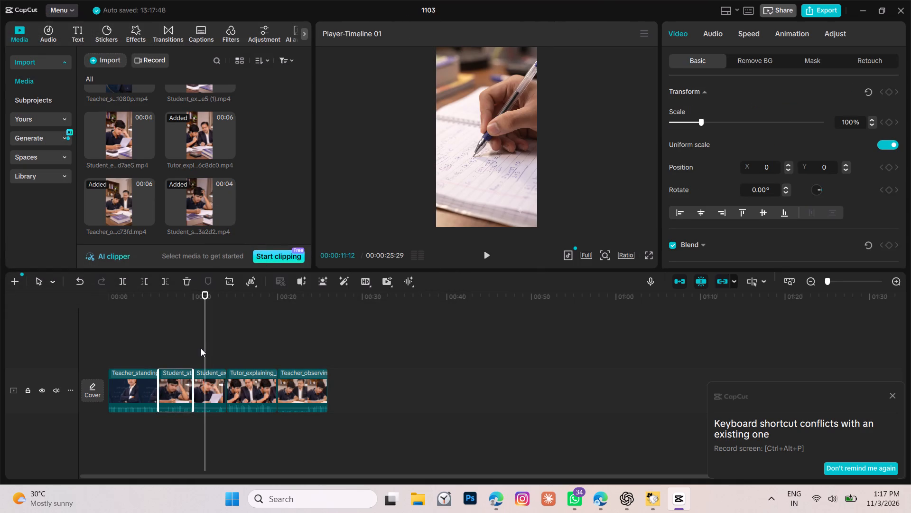
Play the sequence from about 5 seconds, through both student clips, into the start of the Tutor_explaining clip.
{"action": "left_click_drag", "start_coordinate": [205, 349], "coordinate": [151, 346]}
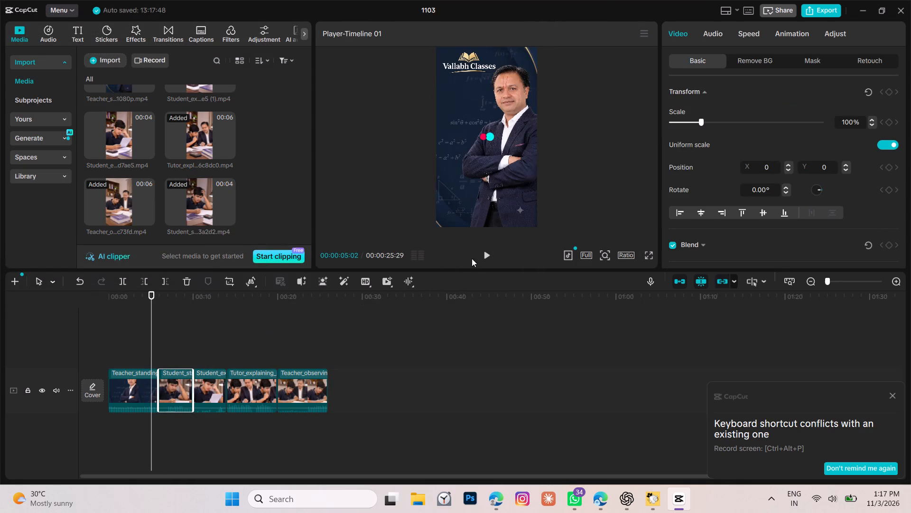
{"action": "left_click", "coordinate": [483, 254]}
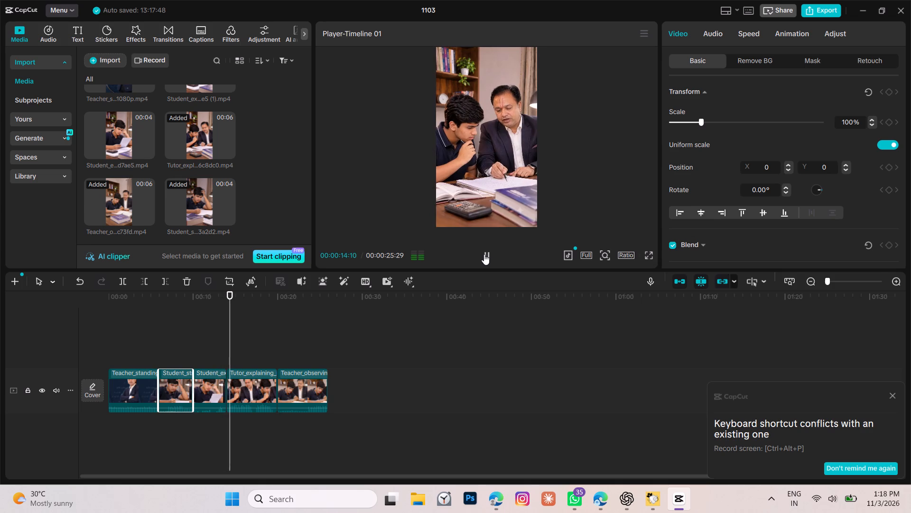
{"action": "left_click", "coordinate": [484, 254]}
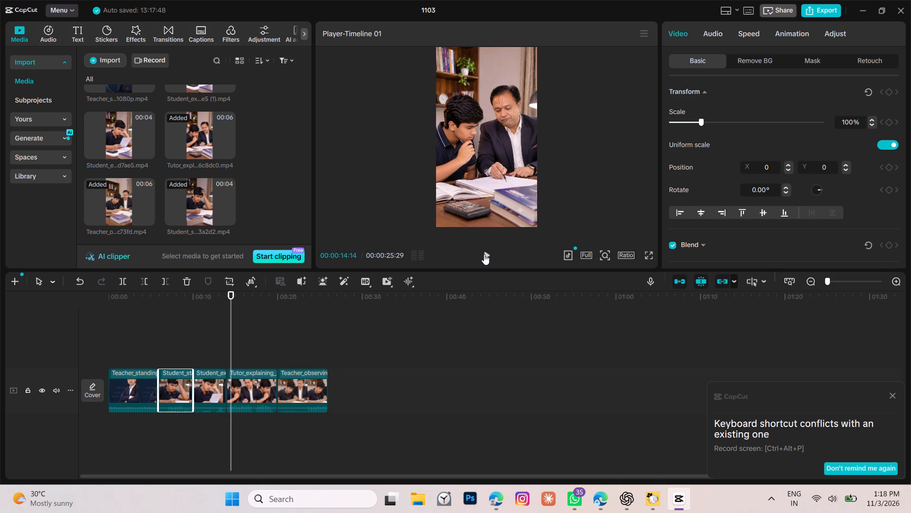
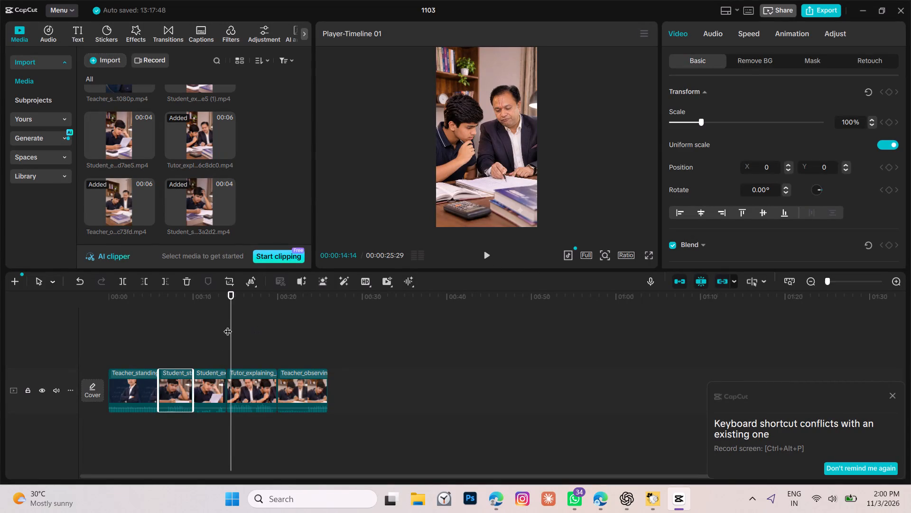
{"action": "left_click_drag", "start_coordinate": [232, 328], "coordinate": [163, 342]}
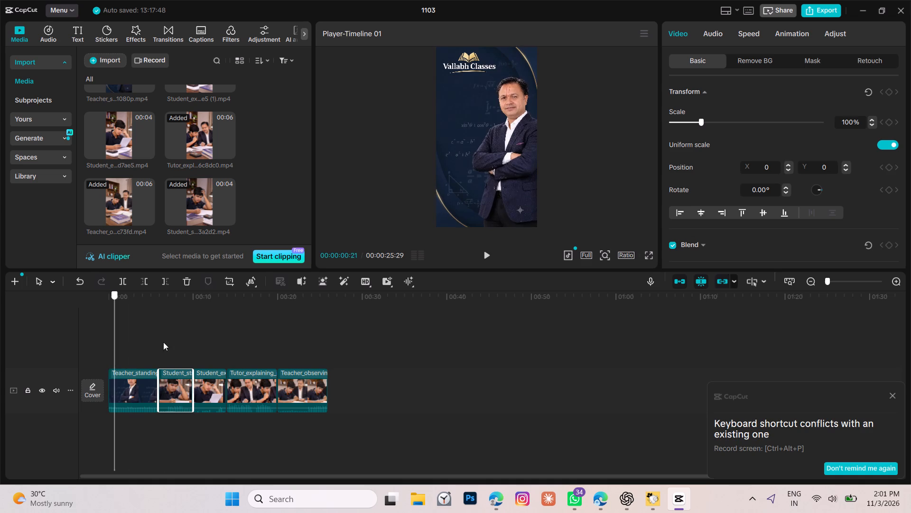
{"action": "left_click_drag", "start_coordinate": [163, 342], "coordinate": [222, 398]}
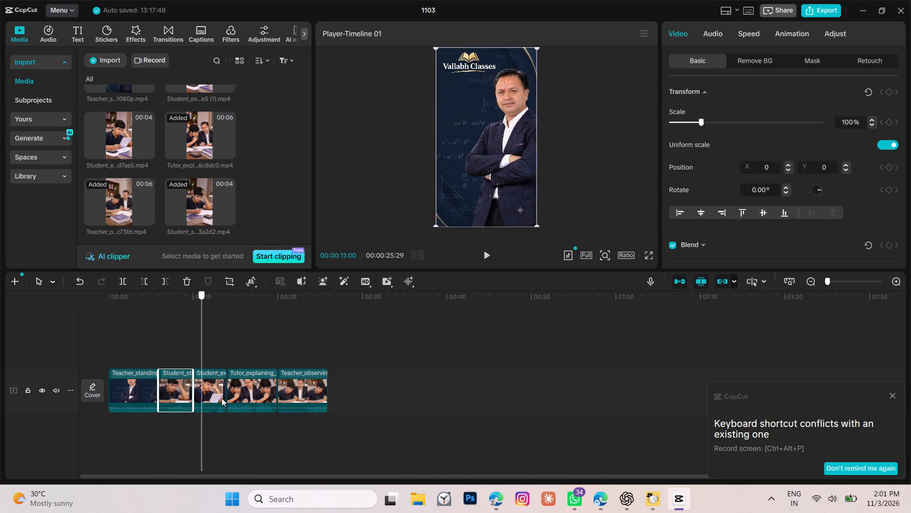
{"action": "left_click_drag", "start_coordinate": [222, 398], "coordinate": [216, 425]}
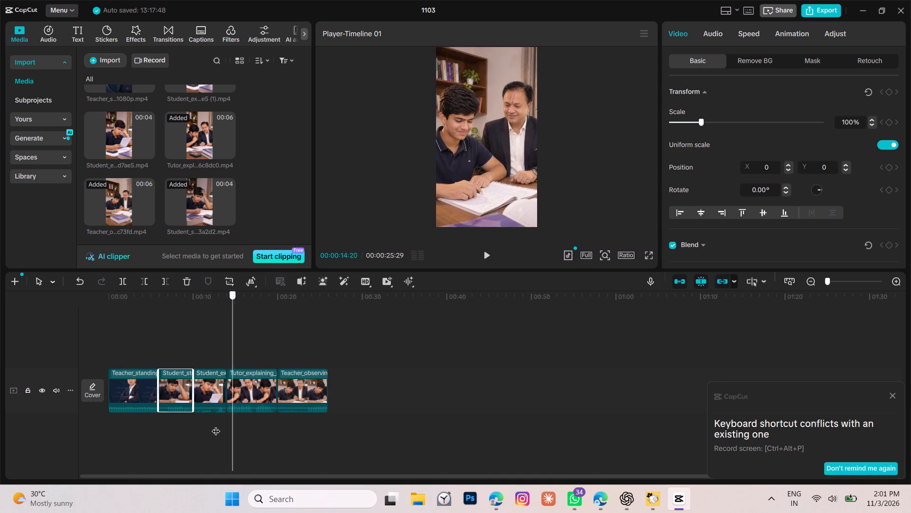
{"action": "left_click_drag", "start_coordinate": [216, 425], "coordinate": [152, 410]}
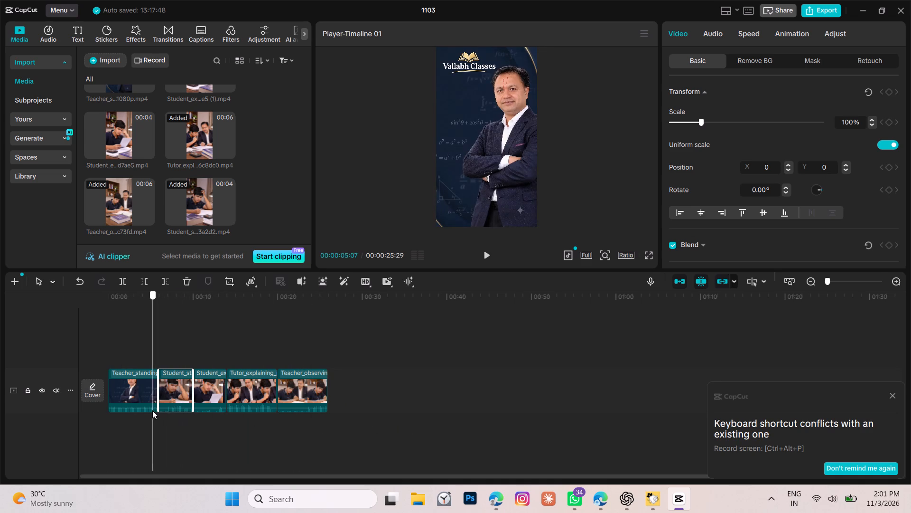
{"action": "left_click_drag", "start_coordinate": [152, 410], "coordinate": [172, 405]}
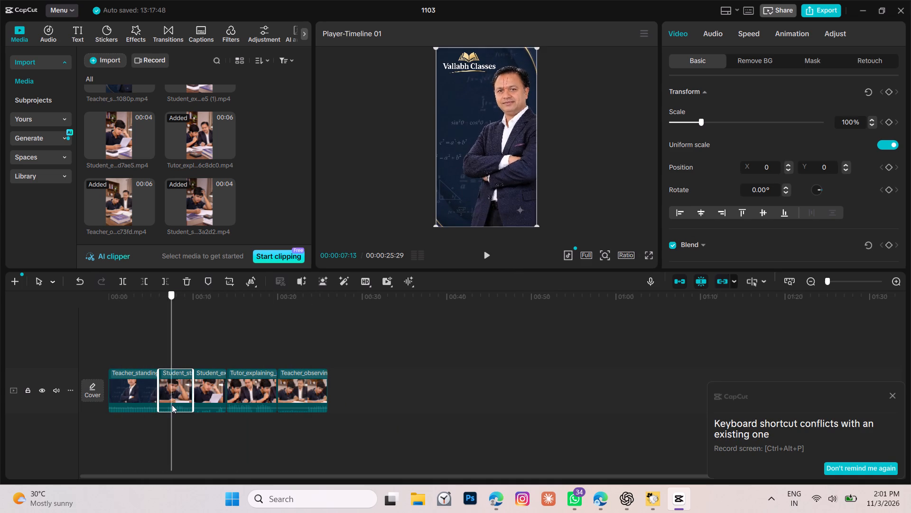
{"action": "left_click_drag", "start_coordinate": [172, 405], "coordinate": [109, 402]}
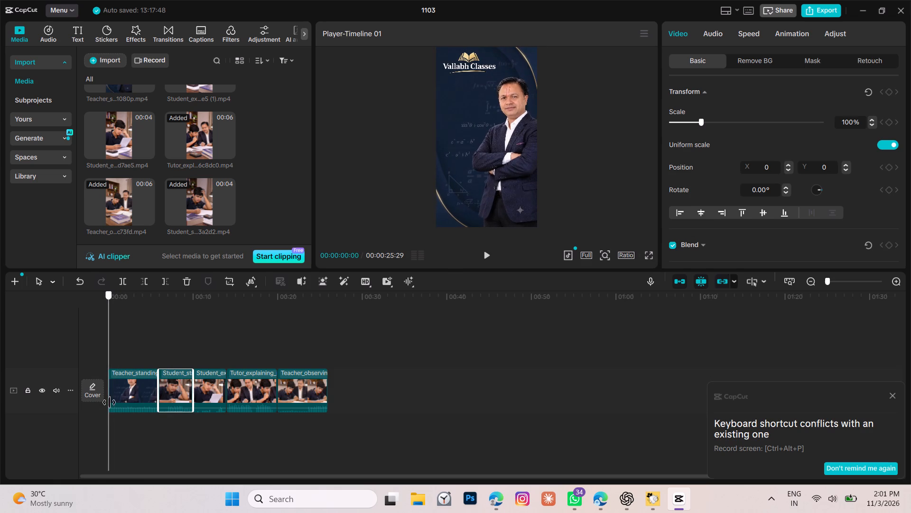
{"action": "left_click_drag", "start_coordinate": [109, 402], "coordinate": [138, 439]}
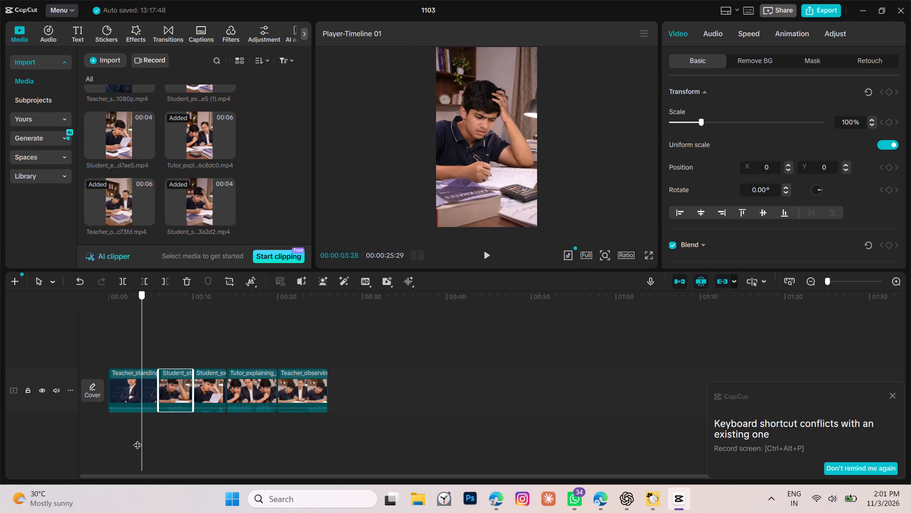
{"action": "left_click_drag", "start_coordinate": [138, 439], "coordinate": [113, 440]}
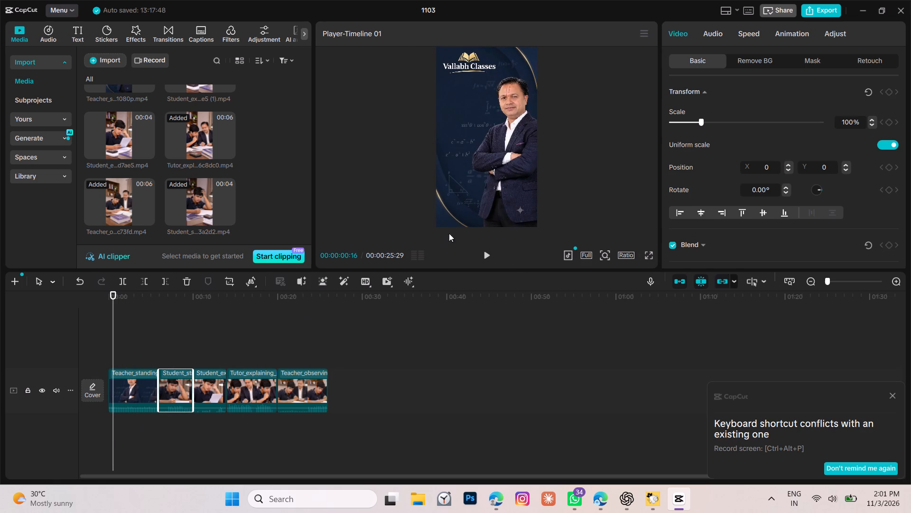
{"action": "left_click", "coordinate": [489, 255]}
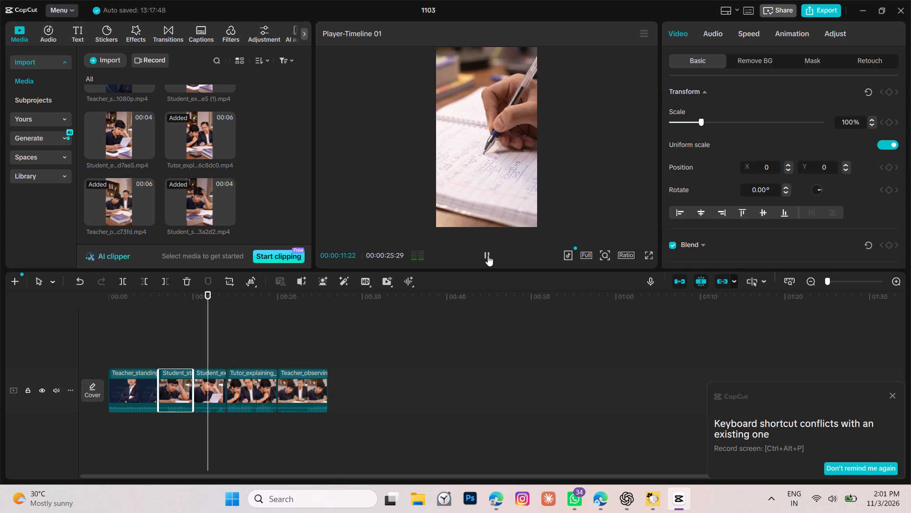
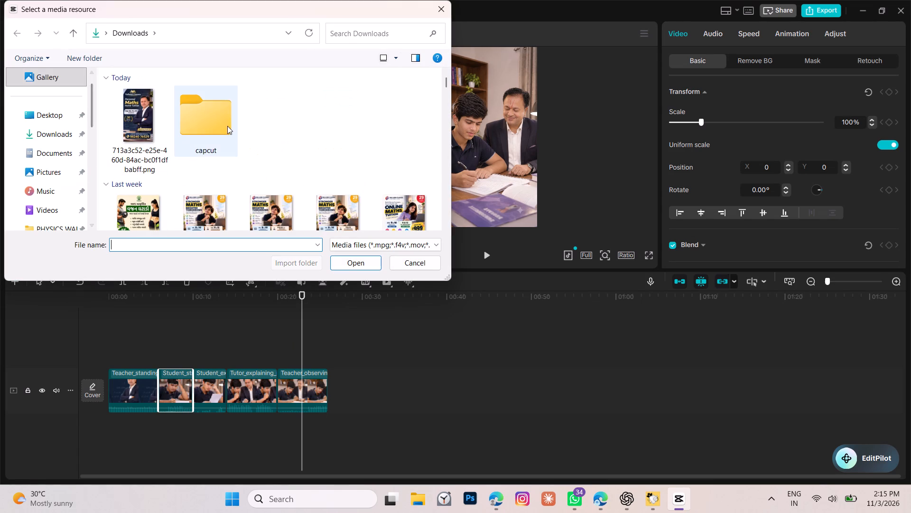
{"action": "scroll", "coordinate": [227, 126], "scroll_direction": "up", "scroll_amount": 5}
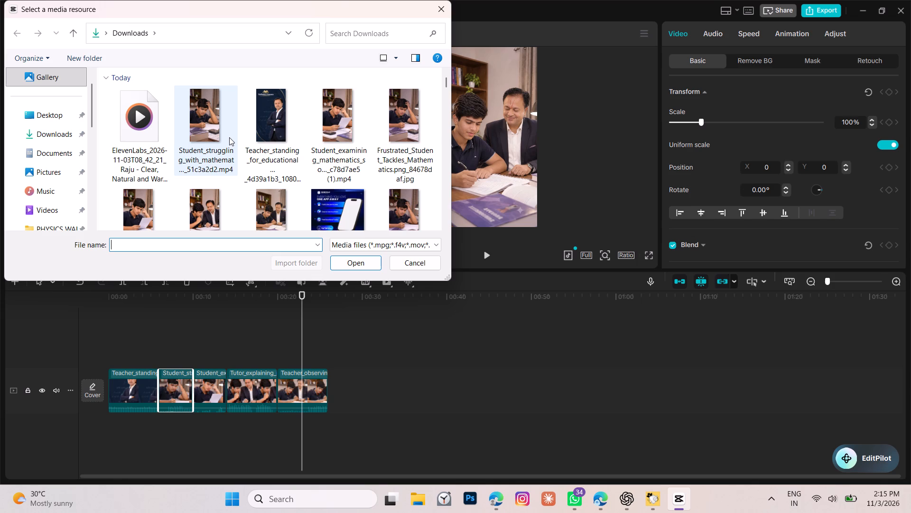
{"action": "left_click", "coordinate": [138, 133]}
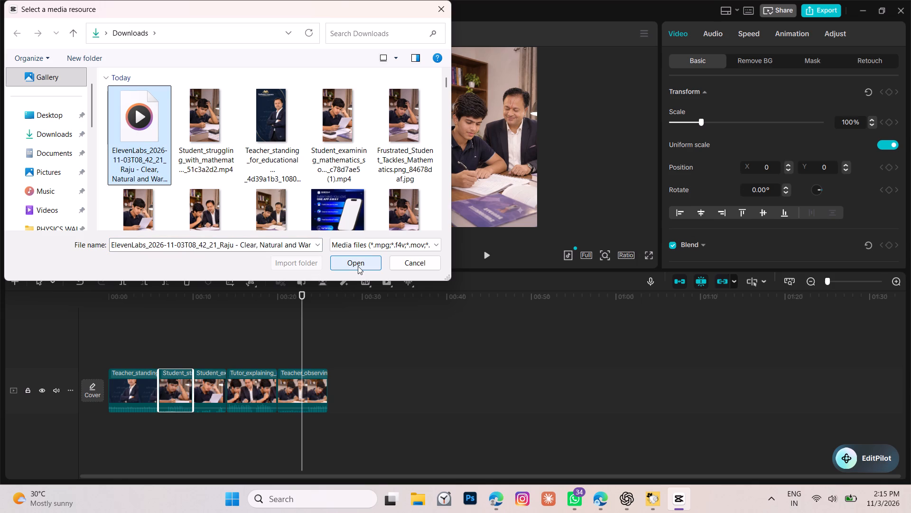
{"action": "left_click", "coordinate": [358, 266]}
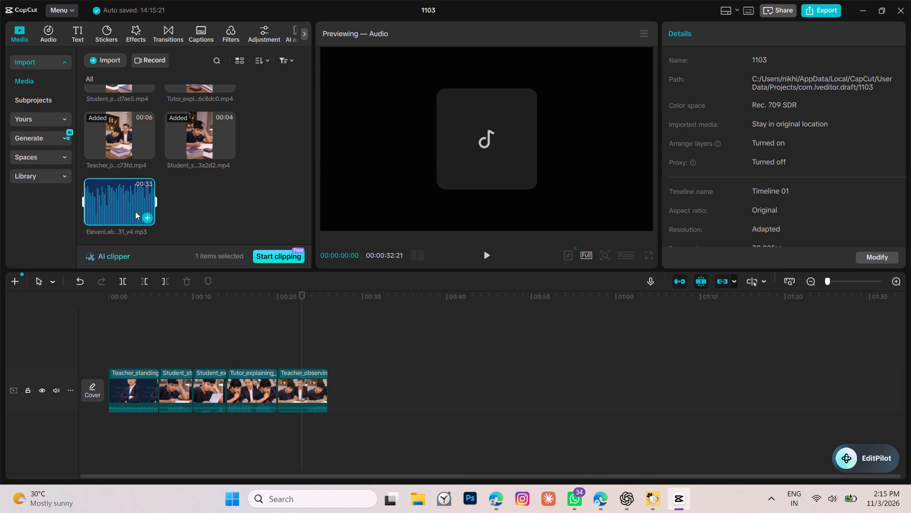
Place the ElevenLabs voiceover on an audio track beneath the video clips, starting at 00:00.
{"action": "left_click_drag", "start_coordinate": [138, 205], "coordinate": [120, 356]}
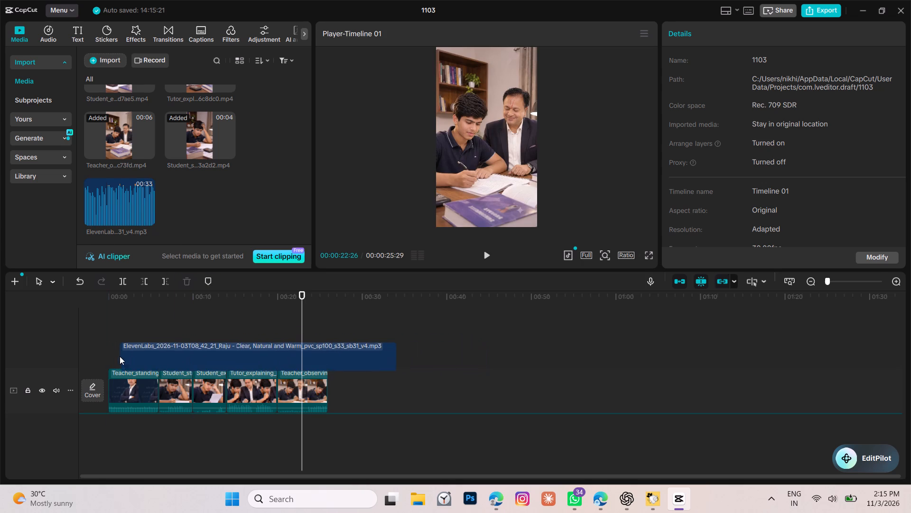
{"action": "left_click_drag", "start_coordinate": [209, 434], "coordinate": [187, 435]}
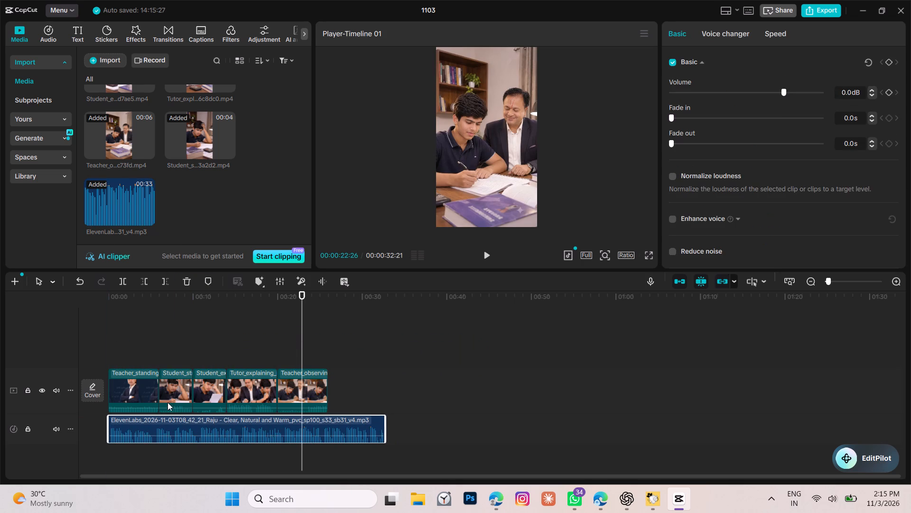
Move the Teacher_standing clip from the start of the video track to its end, directly after the Teacher_observing clip.
{"action": "left_click_drag", "start_coordinate": [131, 385], "coordinate": [321, 386]}
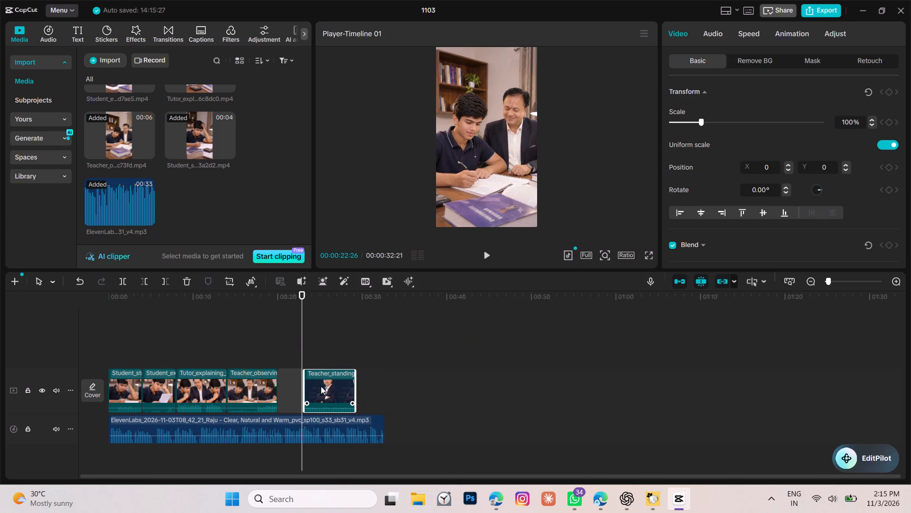
{"action": "left_click_drag", "start_coordinate": [321, 386], "coordinate": [304, 384]}
Play the opening of the reordered timeline with the voiceover and return the playhead to the start.
{"action": "left_click_drag", "start_coordinate": [301, 312], "coordinate": [83, 321]}
{"action": "left_click", "coordinate": [486, 250]}
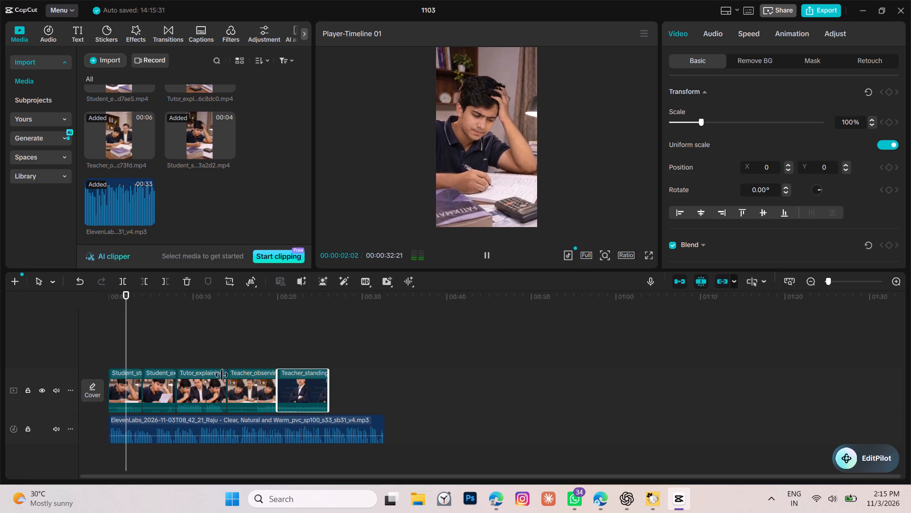
{"action": "left_click_drag", "start_coordinate": [134, 356], "coordinate": [99, 357]}
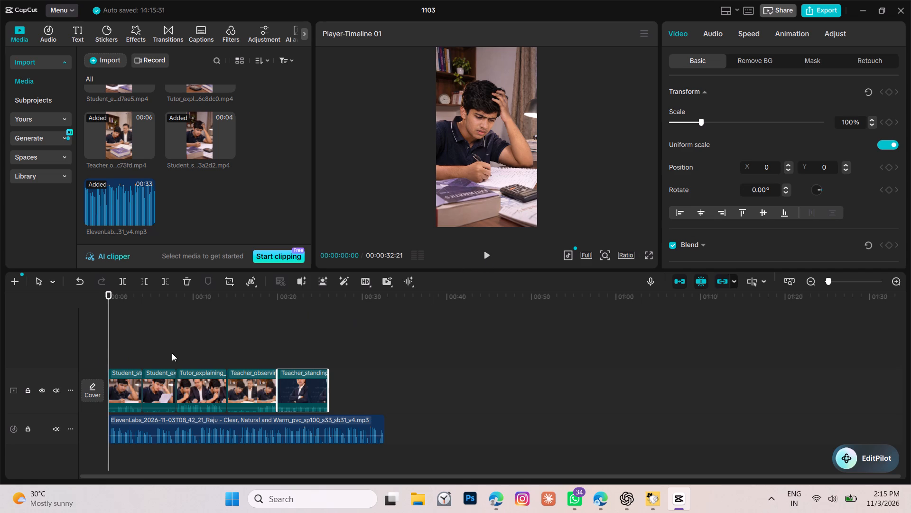
Play the timeline from the start through the end of the Teacher_standing clip to check the clips against the voiceover.
{"action": "left_click", "coordinate": [183, 344]}
{"action": "left_click_drag", "start_coordinate": [186, 342], "coordinate": [73, 391]}
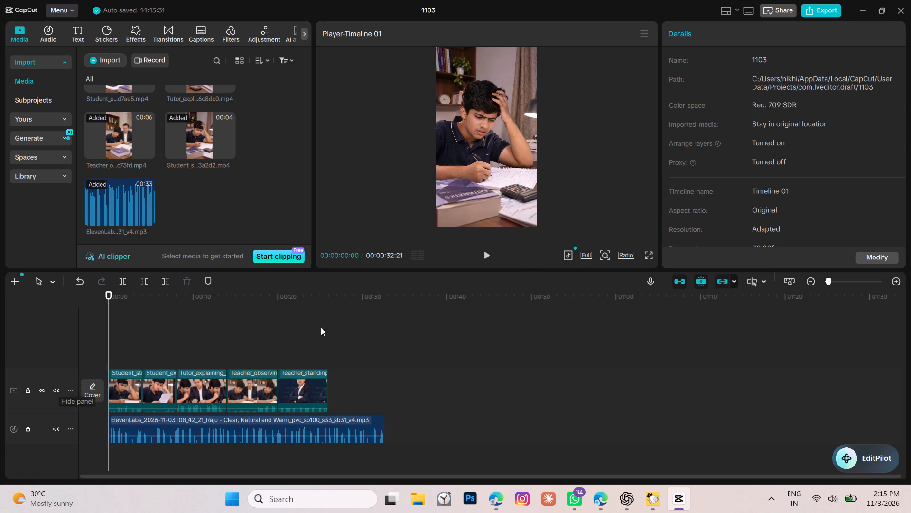
{"action": "left_click", "coordinate": [488, 255]}
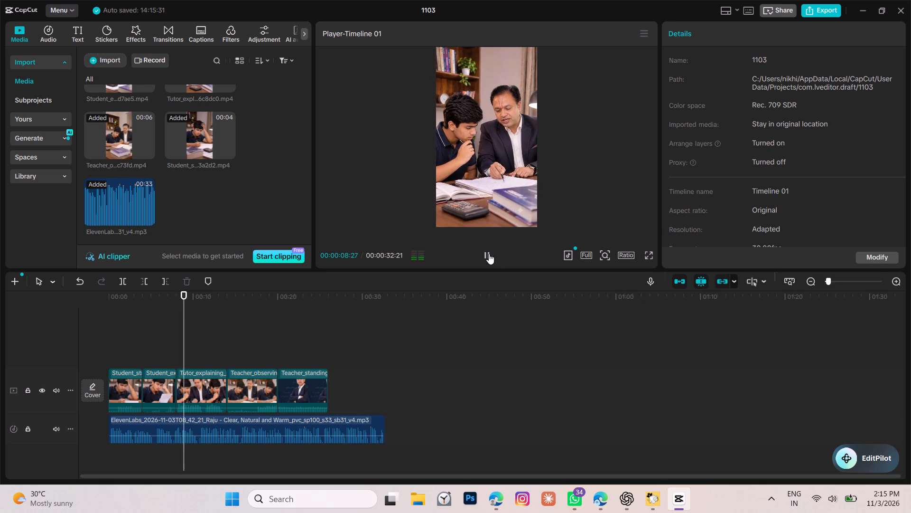
{"action": "left_click", "coordinate": [489, 254]}
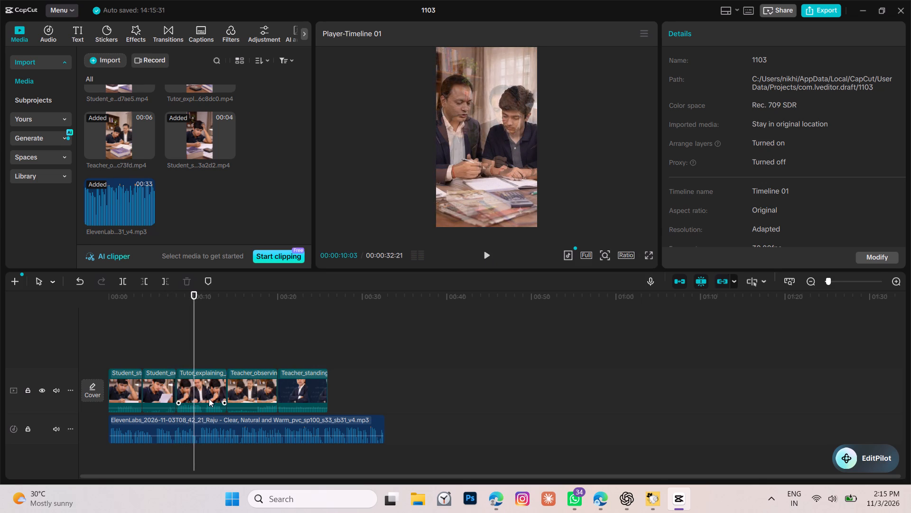
{"action": "left_click_drag", "start_coordinate": [215, 409], "coordinate": [218, 415]}
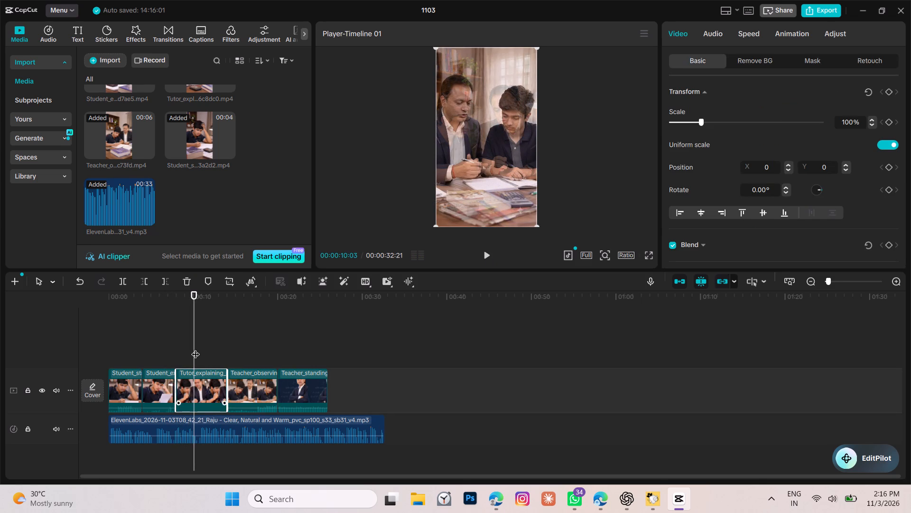
{"action": "left_click_drag", "start_coordinate": [195, 345], "coordinate": [107, 348]}
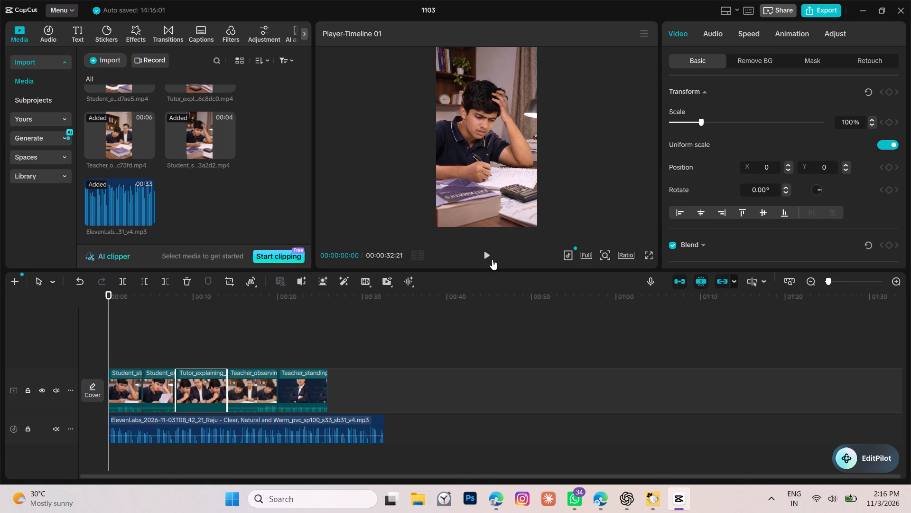
{"action": "left_click", "coordinate": [490, 259]}
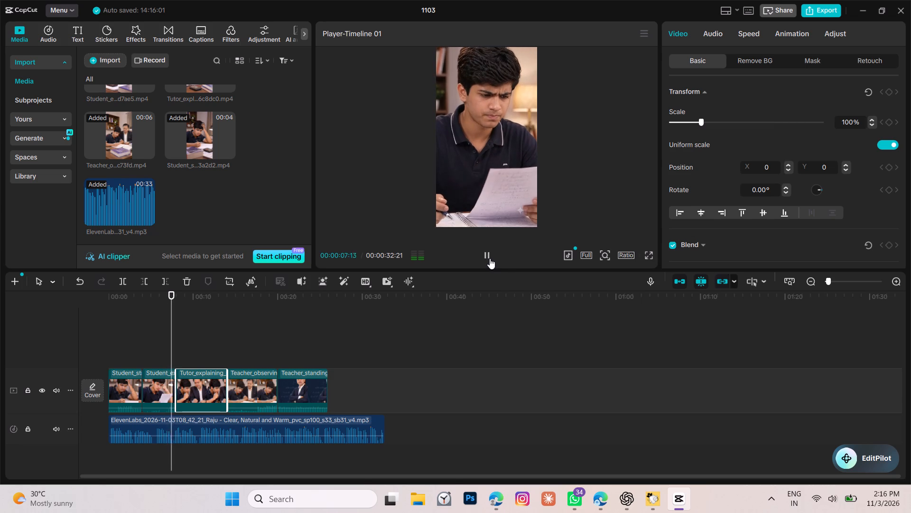
{"action": "left_click", "coordinate": [491, 256]}
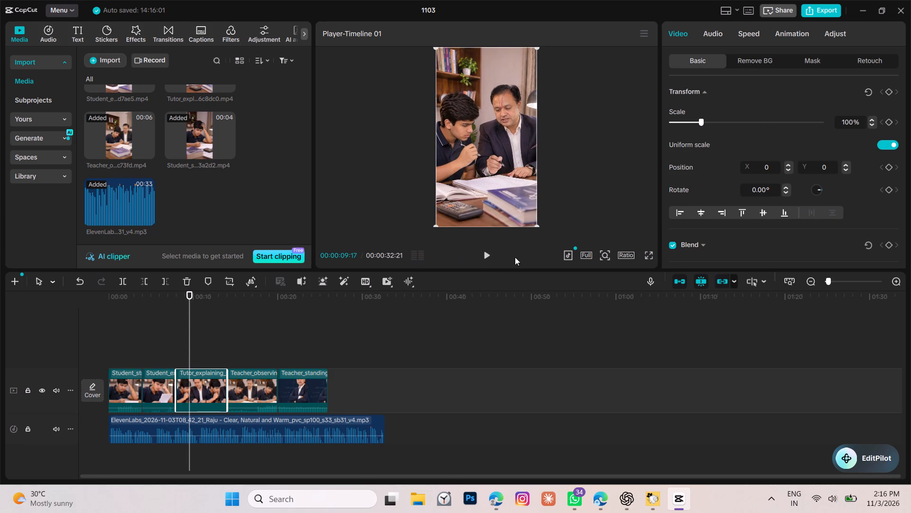
{"action": "left_click", "coordinate": [487, 256]}
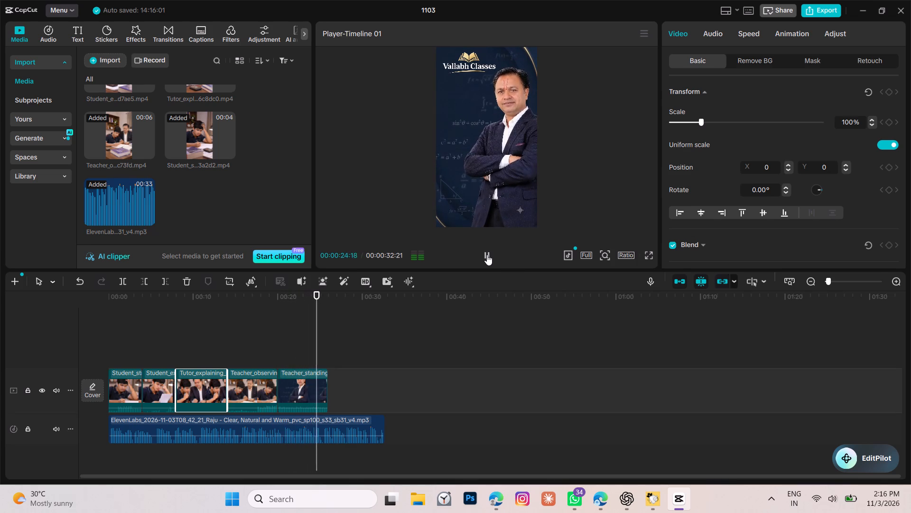
{"action": "left_click", "coordinate": [487, 255]}
{"action": "left_click", "coordinate": [487, 255]}
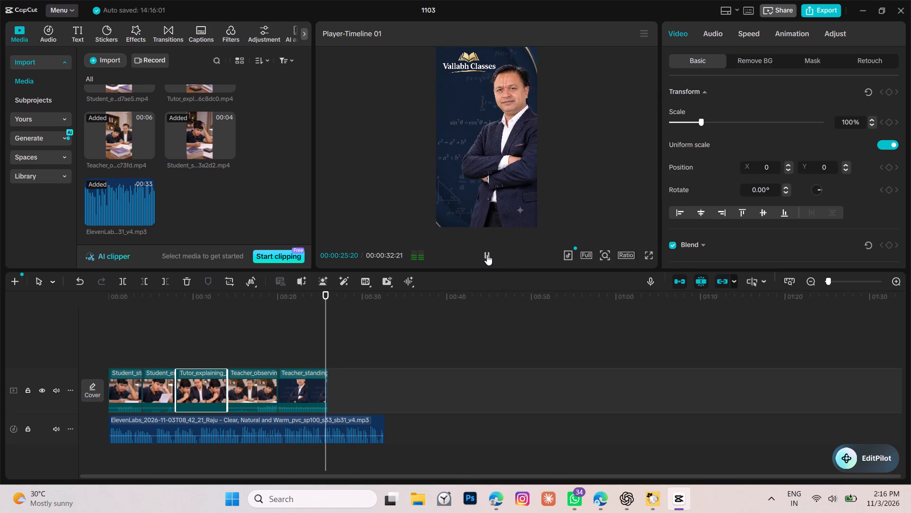
{"action": "left_click", "coordinate": [487, 255]}
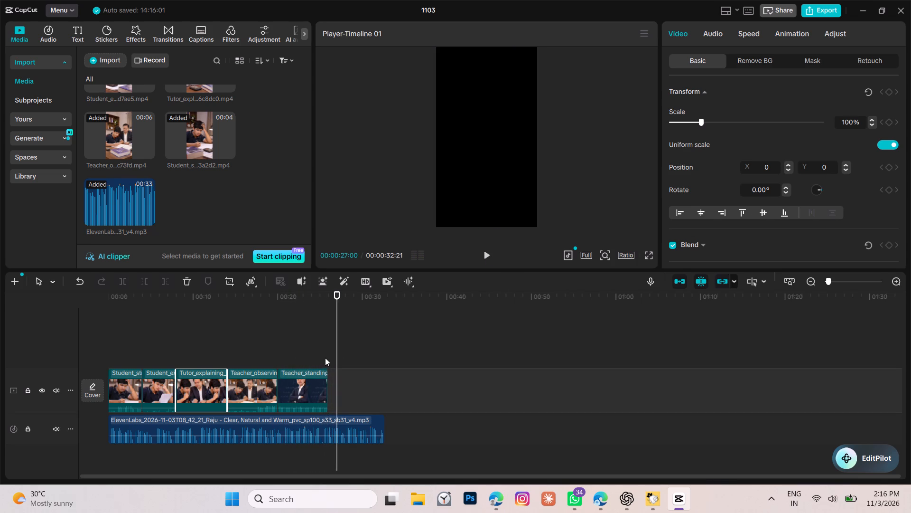
Import the Vallabh Classes Personal Maths Home Tuition poster, the PNG starting with 713a3c52, from the Downloads folder.
{"action": "scroll", "coordinate": [166, 178], "scroll_direction": "down", "scroll_amount": 5}
{"action": "scroll", "coordinate": [173, 180], "scroll_direction": "up", "scroll_amount": 12}
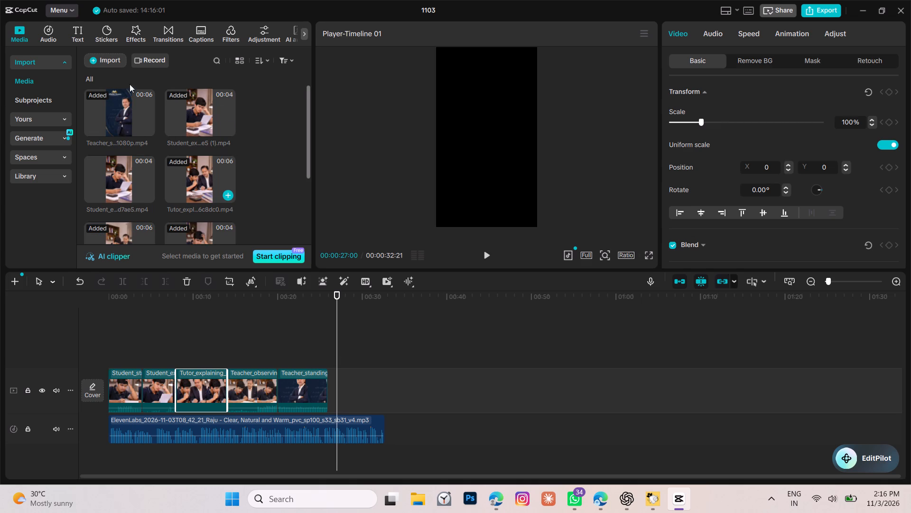
{"action": "left_click", "coordinate": [100, 63]}
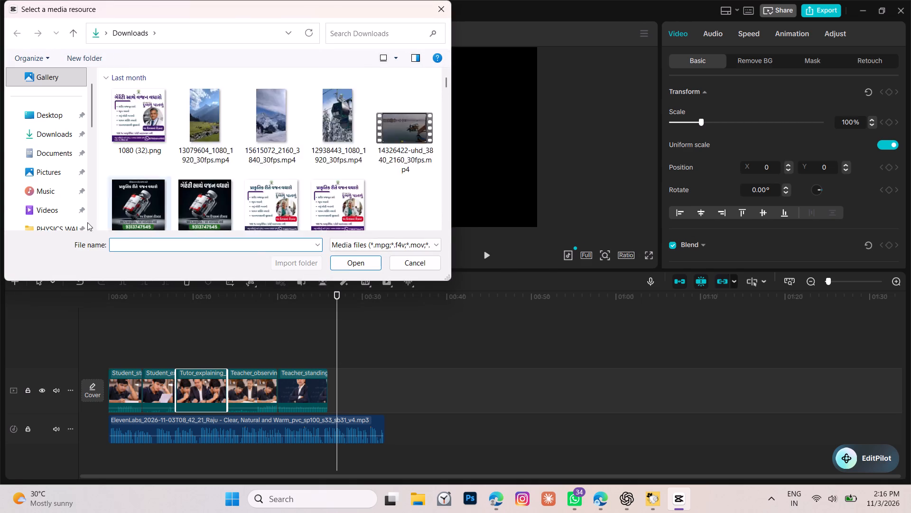
{"action": "left_click", "coordinate": [44, 137]}
{"action": "scroll", "coordinate": [191, 164], "scroll_direction": "down", "scroll_amount": 2}
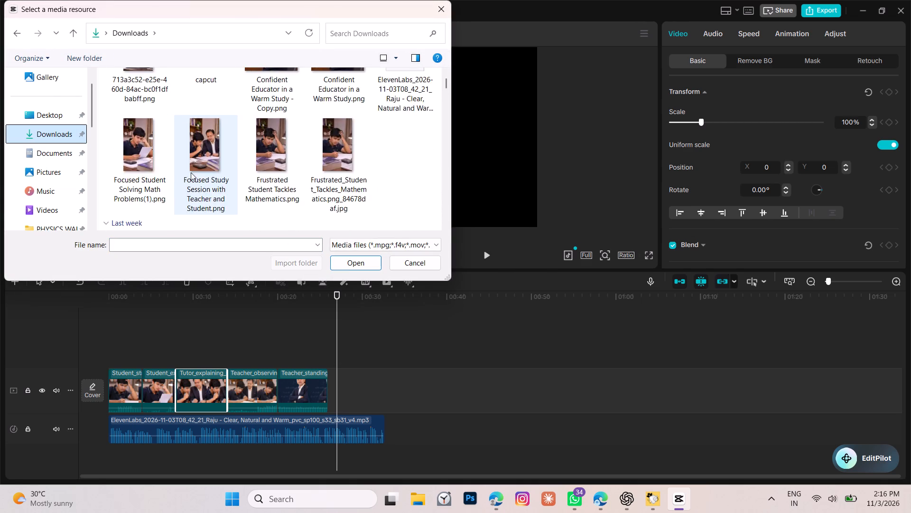
{"action": "scroll", "coordinate": [191, 178], "scroll_direction": "up", "scroll_amount": 5}
{"action": "scroll", "coordinate": [192, 200], "scroll_direction": "down", "scroll_amount": 2}
{"action": "scroll", "coordinate": [190, 209], "scroll_direction": "up", "scroll_amount": 4}
{"action": "scroll", "coordinate": [203, 212], "scroll_direction": "down", "scroll_amount": 3}
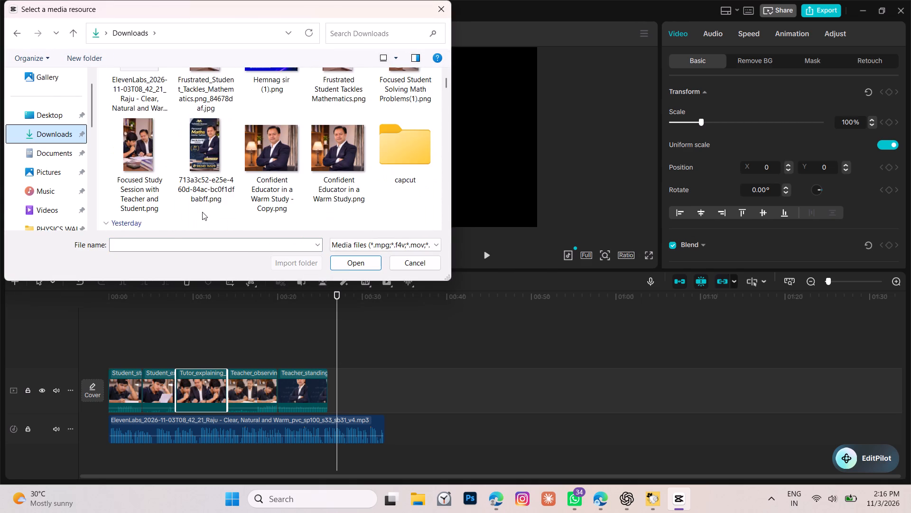
{"action": "scroll", "coordinate": [296, 158], "scroll_direction": "up", "scroll_amount": 3}
{"action": "scroll", "coordinate": [297, 162], "scroll_direction": "down", "scroll_amount": 2}
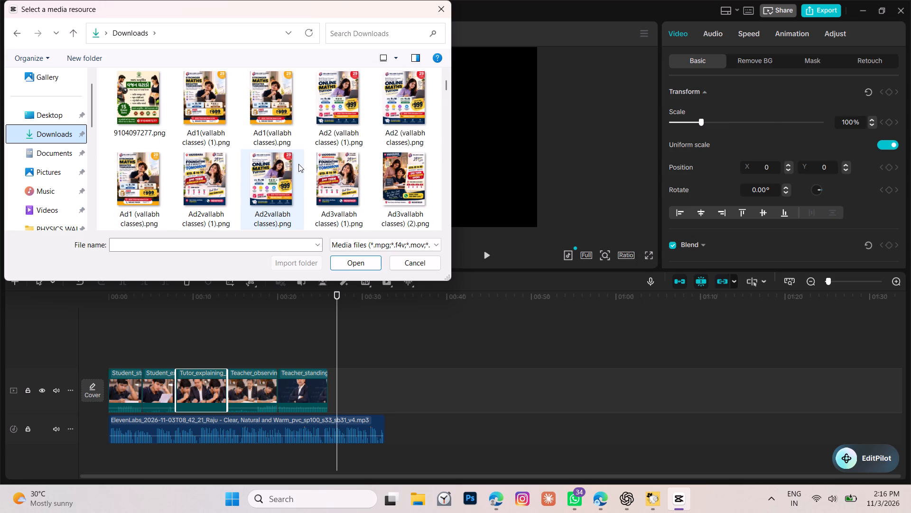
{"action": "scroll", "coordinate": [298, 165], "scroll_direction": "down", "scroll_amount": 1}
{"action": "scroll", "coordinate": [298, 165], "scroll_direction": "up", "scroll_amount": 11}
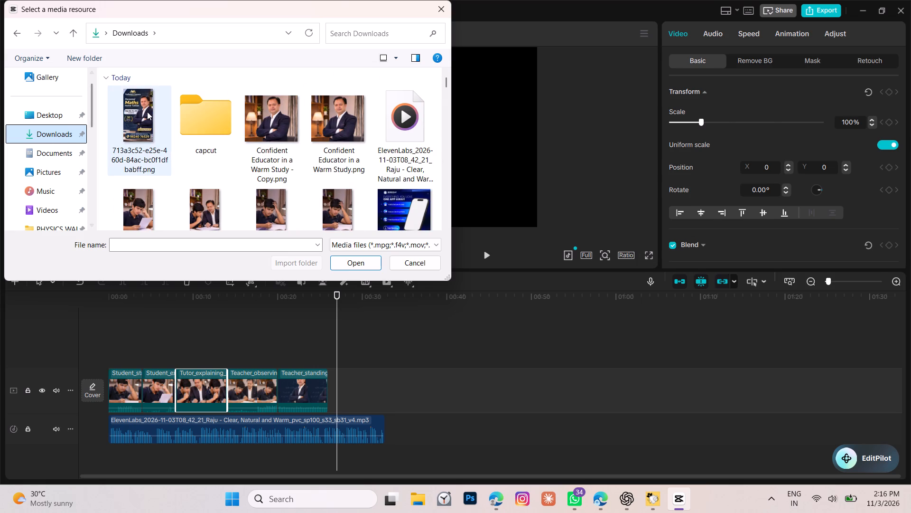
{"action": "left_click", "coordinate": [147, 112]}
{"action": "left_click", "coordinate": [358, 265]}
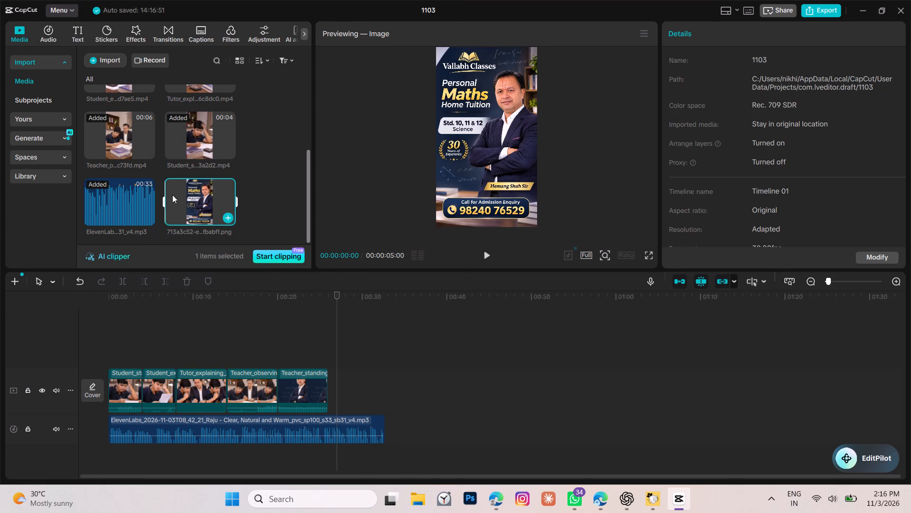
Place the poster image directly after the Teacher_standing clip and extend it to the voiceover's end at 00:32:21.
{"action": "left_click_drag", "start_coordinate": [183, 198], "coordinate": [330, 387]}
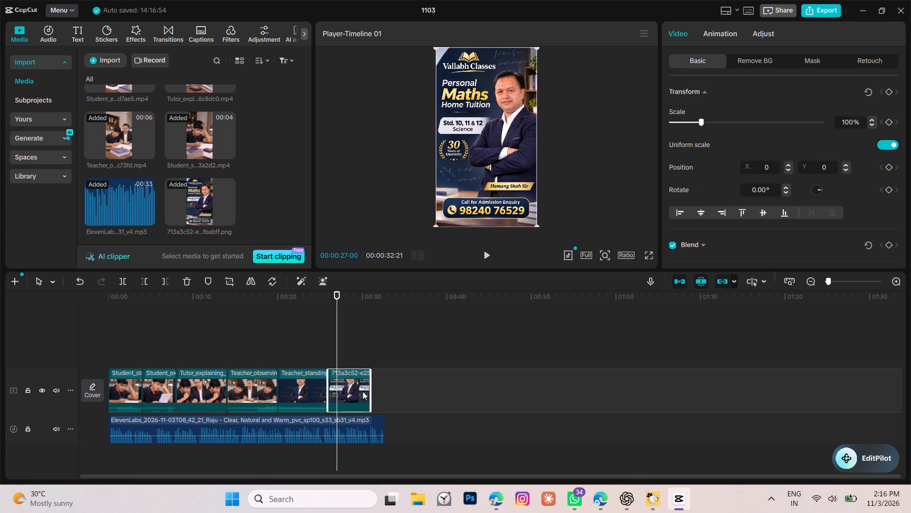
{"action": "left_click_drag", "start_coordinate": [371, 391], "coordinate": [381, 393]}
{"action": "left_click", "coordinate": [441, 377]}
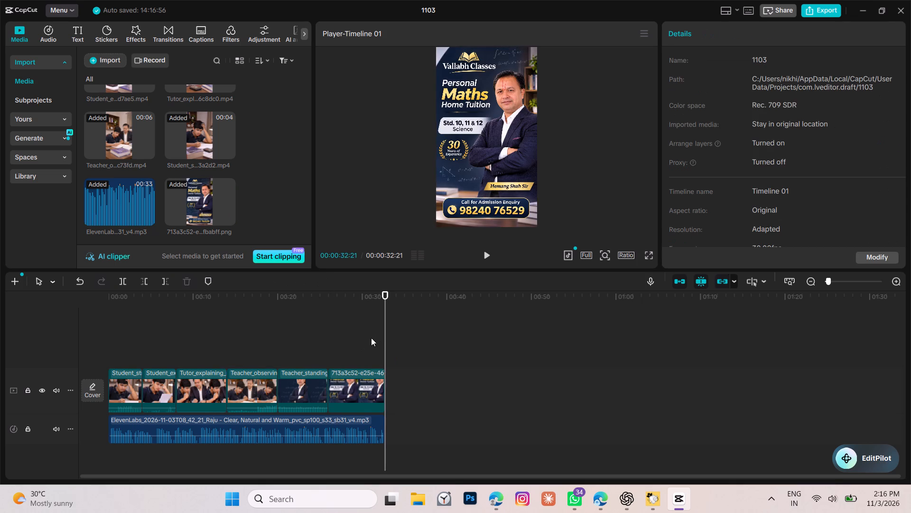
Play the ending from about 00:22 through the poster, and return the playhead to the start.
{"action": "left_click_drag", "start_coordinate": [387, 340], "coordinate": [298, 335]}
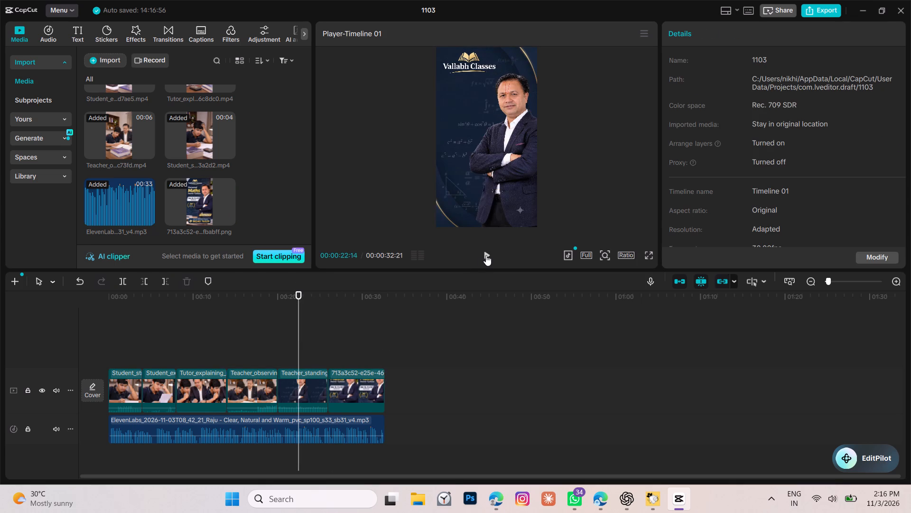
{"action": "left_click", "coordinate": [486, 255]}
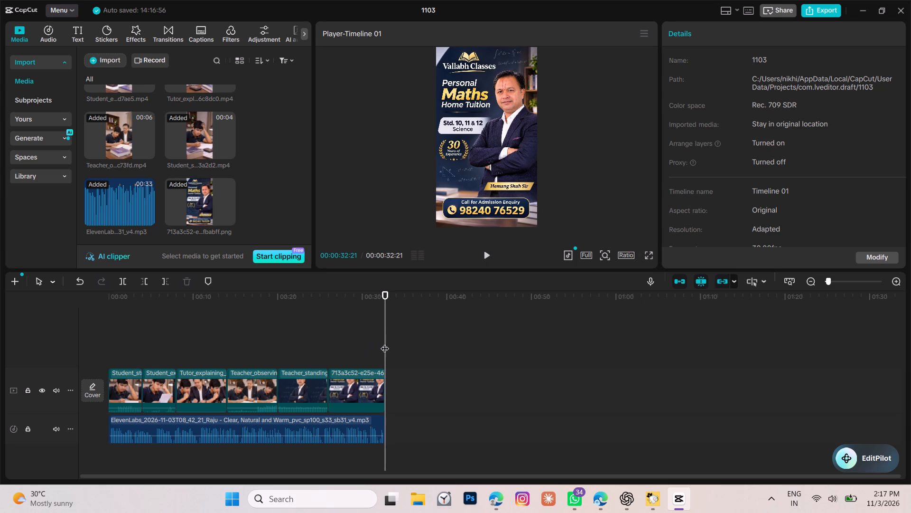
{"action": "left_click_drag", "start_coordinate": [389, 343], "coordinate": [218, 366]}
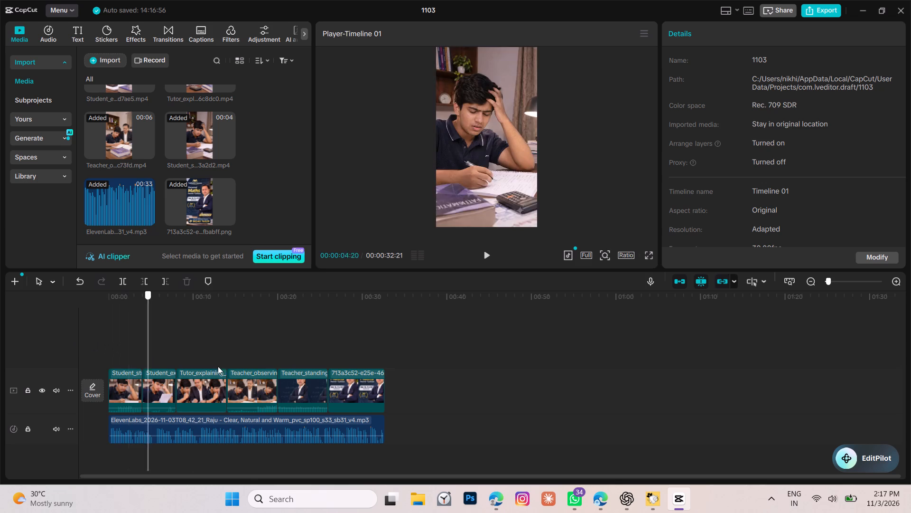
{"action": "left_click_drag", "start_coordinate": [218, 366], "coordinate": [103, 370]}
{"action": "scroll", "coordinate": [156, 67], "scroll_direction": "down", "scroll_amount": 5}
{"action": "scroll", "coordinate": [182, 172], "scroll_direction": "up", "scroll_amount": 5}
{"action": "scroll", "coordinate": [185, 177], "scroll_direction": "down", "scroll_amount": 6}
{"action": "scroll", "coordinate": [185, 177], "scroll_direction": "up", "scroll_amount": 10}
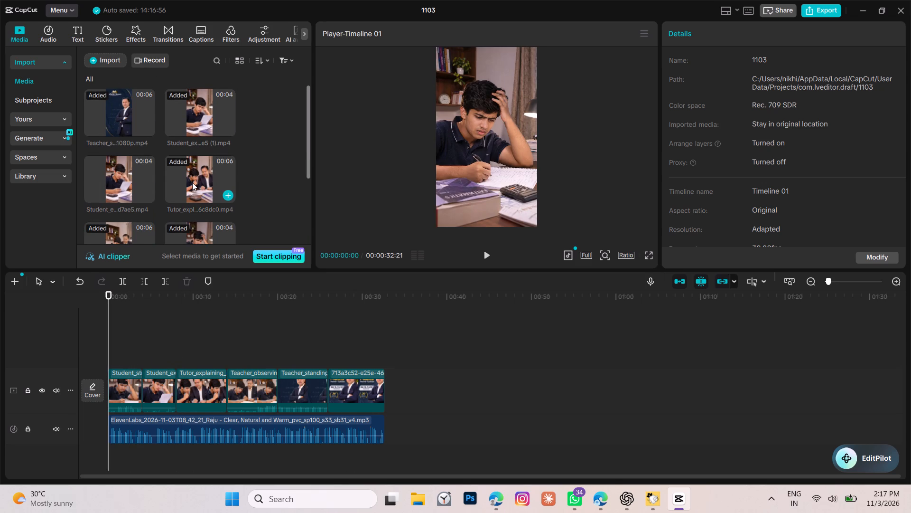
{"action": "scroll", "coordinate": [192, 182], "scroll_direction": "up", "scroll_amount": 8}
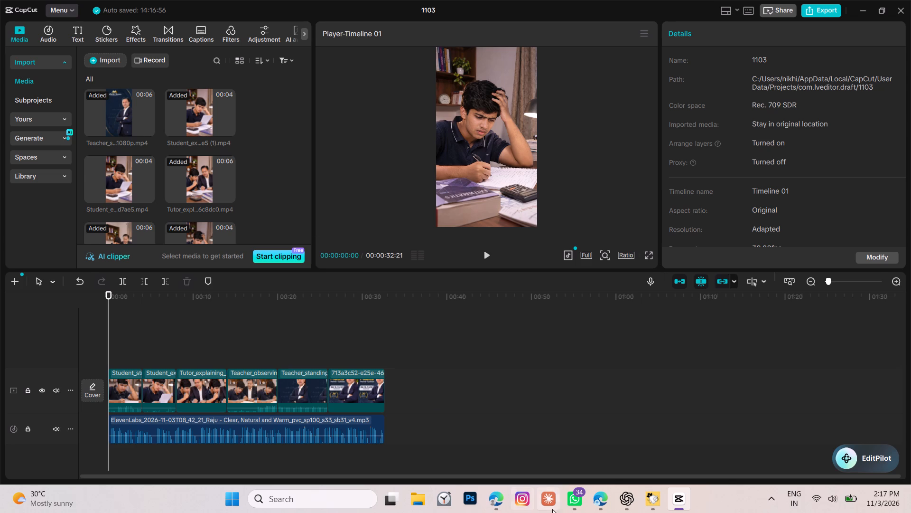
Switch to File Explorer, look through the Downloads folder for youtube-video.mp4, preview it in Media Player and close the player.
{"action": "left_click", "coordinate": [422, 495]}
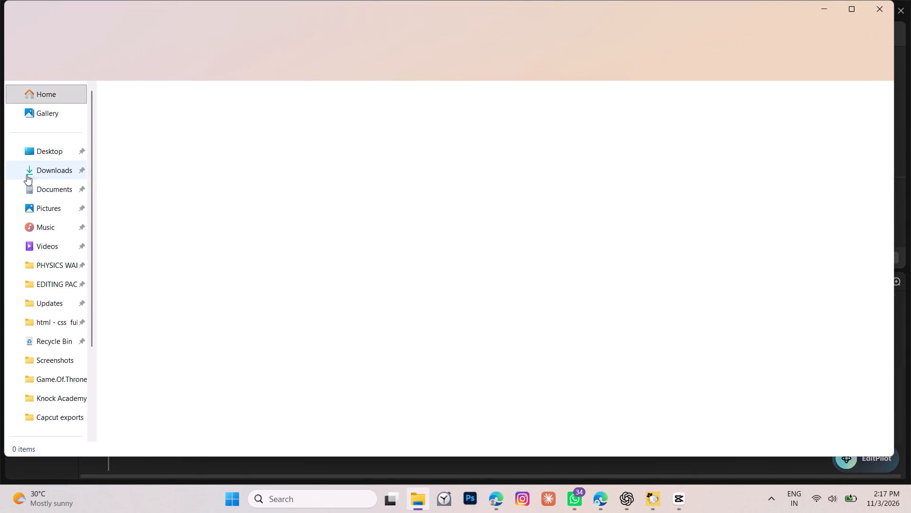
{"action": "left_click", "coordinate": [38, 172]}
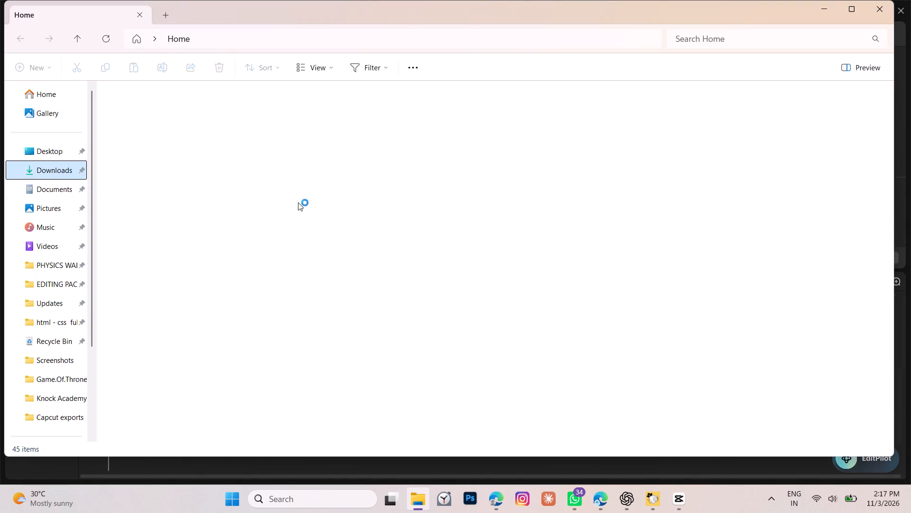
{"action": "scroll", "coordinate": [298, 209], "scroll_direction": "down", "scroll_amount": 1}
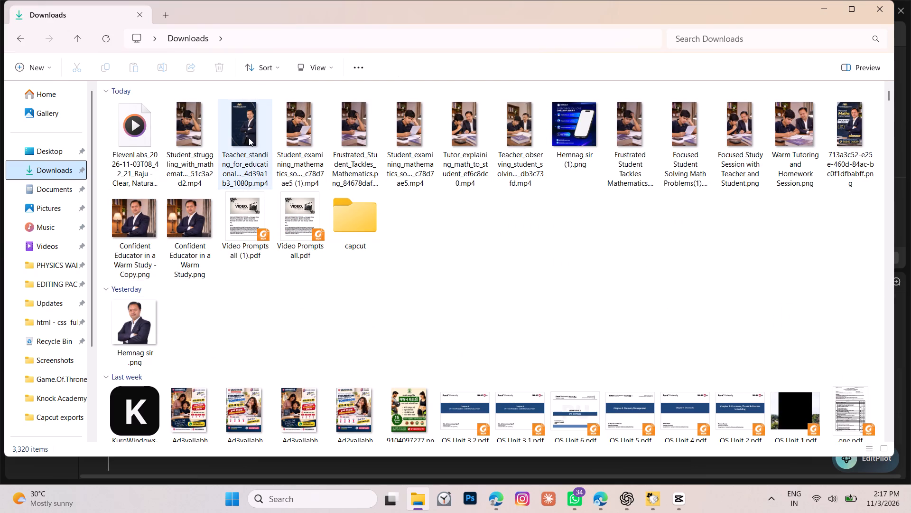
{"action": "scroll", "coordinate": [503, 268], "scroll_direction": "down", "scroll_amount": 2}
{"action": "scroll", "coordinate": [356, 294], "scroll_direction": "up", "scroll_amount": 2}
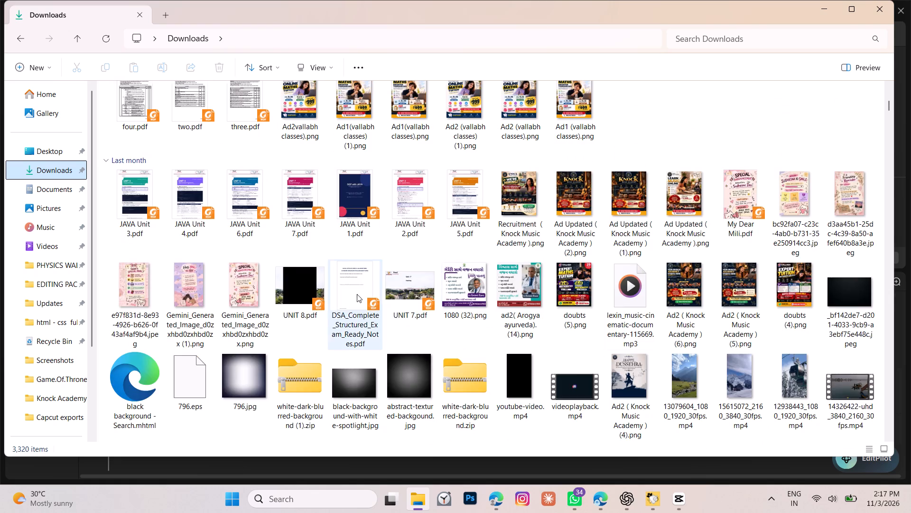
{"action": "scroll", "coordinate": [357, 294], "scroll_direction": "up", "scroll_amount": 5}
{"action": "scroll", "coordinate": [385, 365], "scroll_direction": "down", "scroll_amount": 1}
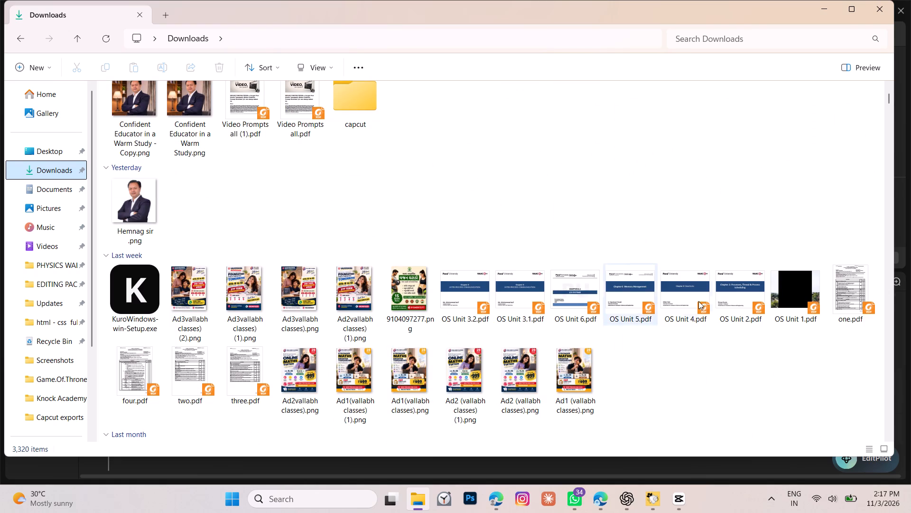
{"action": "scroll", "coordinate": [416, 351], "scroll_direction": "down", "scroll_amount": 1}
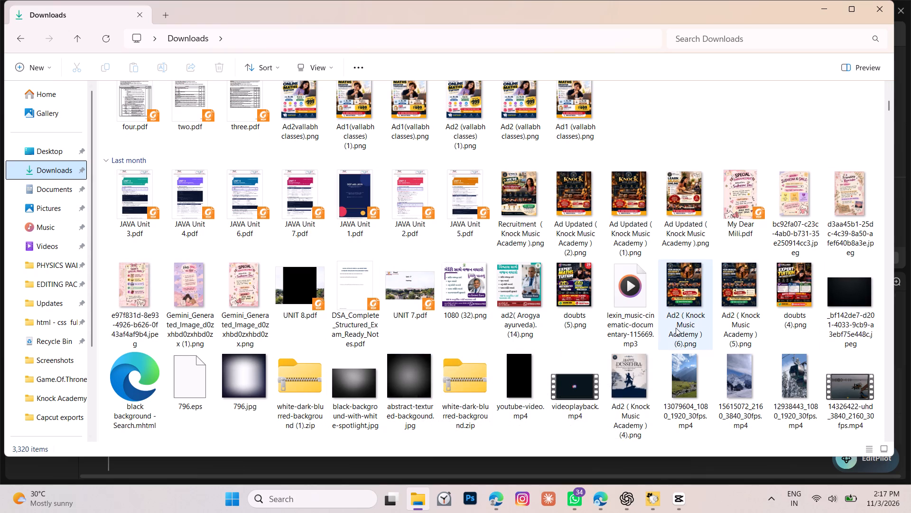
{"action": "double_click", "coordinate": [520, 388]}
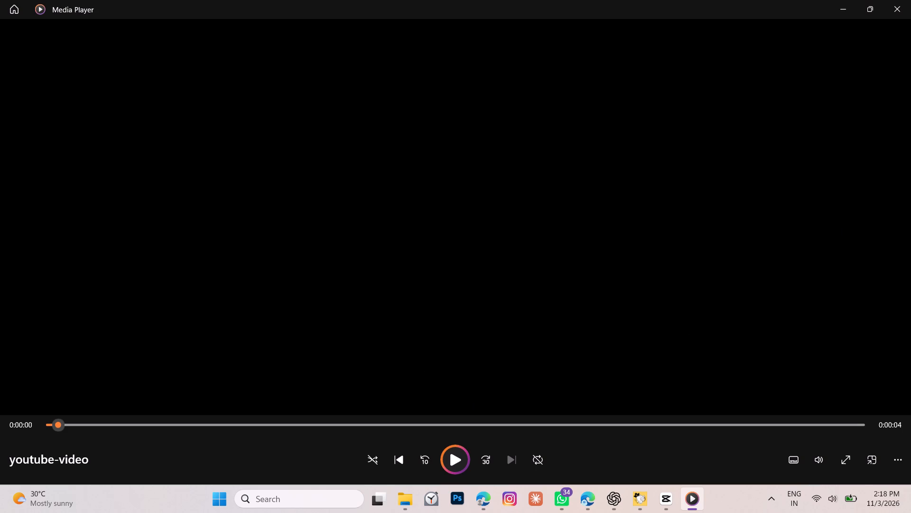
{"action": "left_click", "coordinate": [909, 4]}
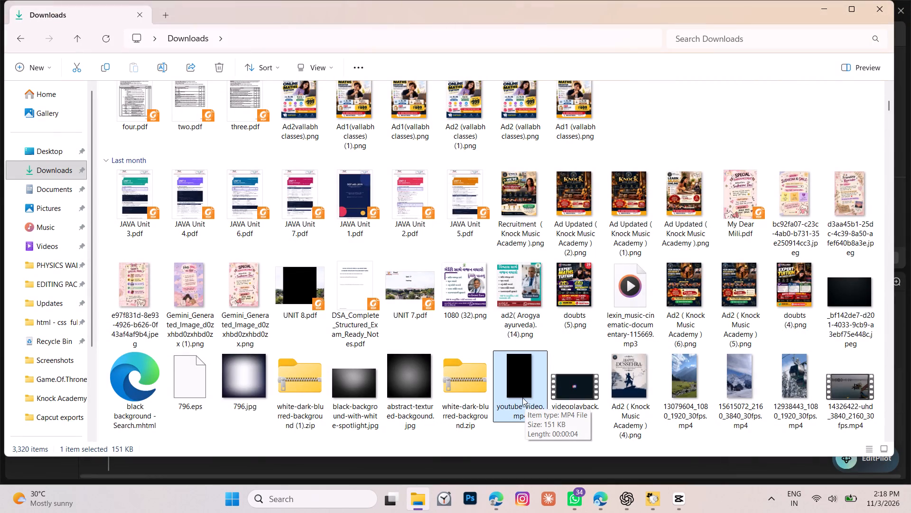
Rename youtube-video.mp4 in the Downloads folder as Film burn, keeping the .mp4 extension.
{"action": "right_click", "coordinate": [522, 398]}
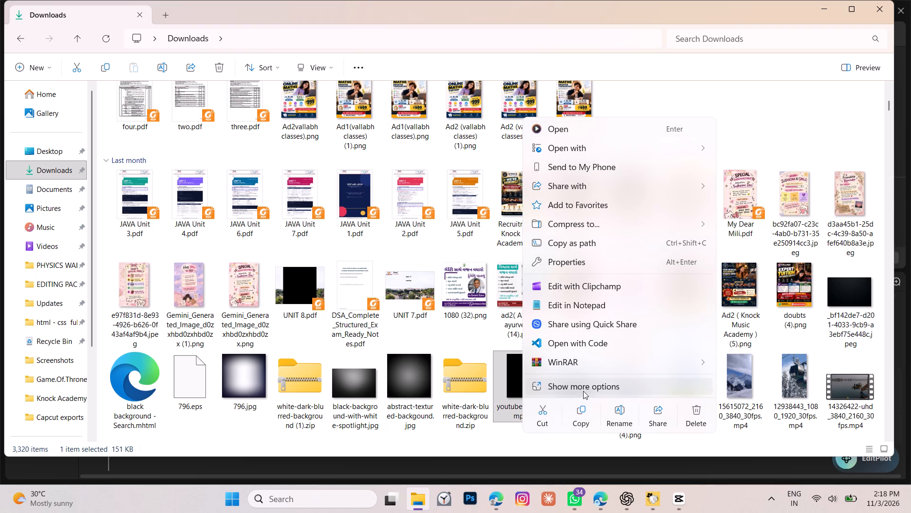
{"action": "left_click", "coordinate": [611, 411]}
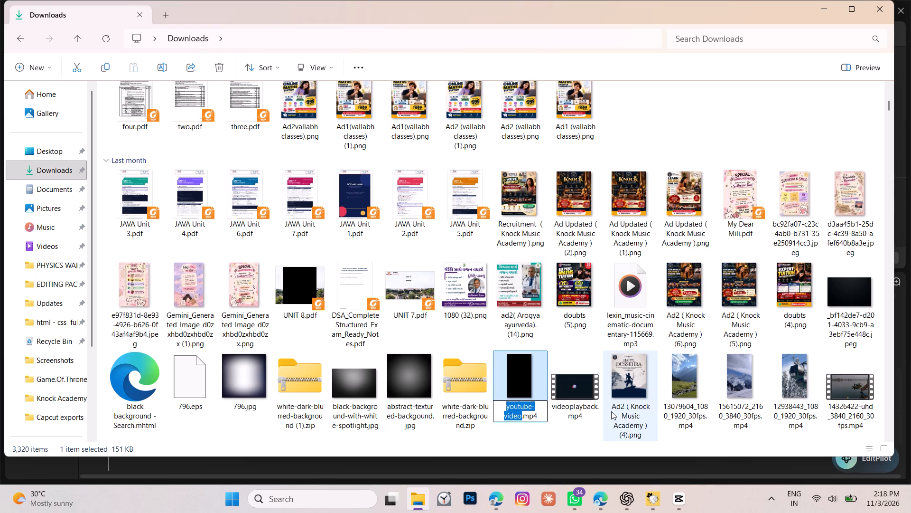
{"action": "key", "text": "BackSpace"}
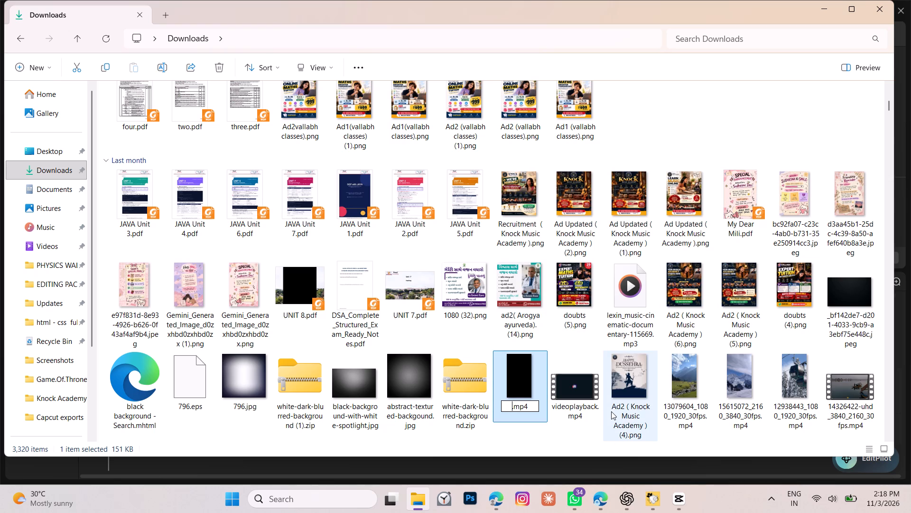
{"action": "type", "text": "URN"}
{"action": "key", "text": "space"}
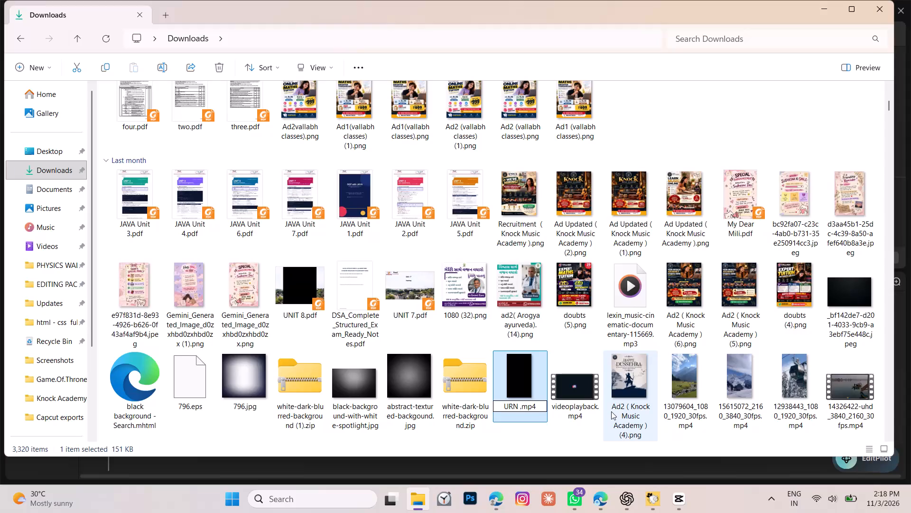
{"action": "key", "text": "shift+BackSpace"}
{"action": "key", "text": "shift+BackSpace"}
{"action": "key", "text": "shift+BackSpace"}
{"action": "key", "text": "shift+BackSpace"}
{"action": "key", "text": "shift+BackSpace"}
{"action": "key", "text": "shift+BackSpace"}
{"action": "key", "text": "shift+BackSpace"}
{"action": "key", "text": "shift+BackSpace"}
{"action": "key", "text": "shift+BackSpace"}
{"action": "type", "text": "Film burn"}
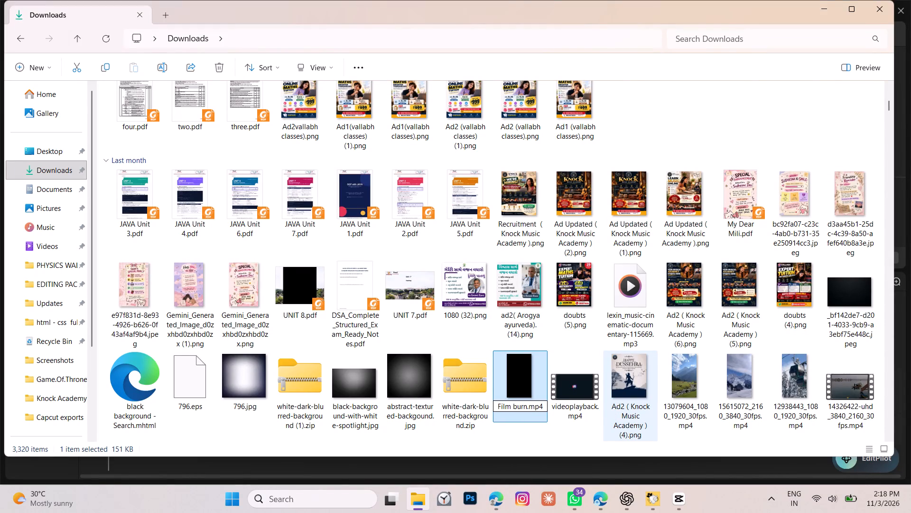
{"action": "left_click", "coordinate": [754, 114]}
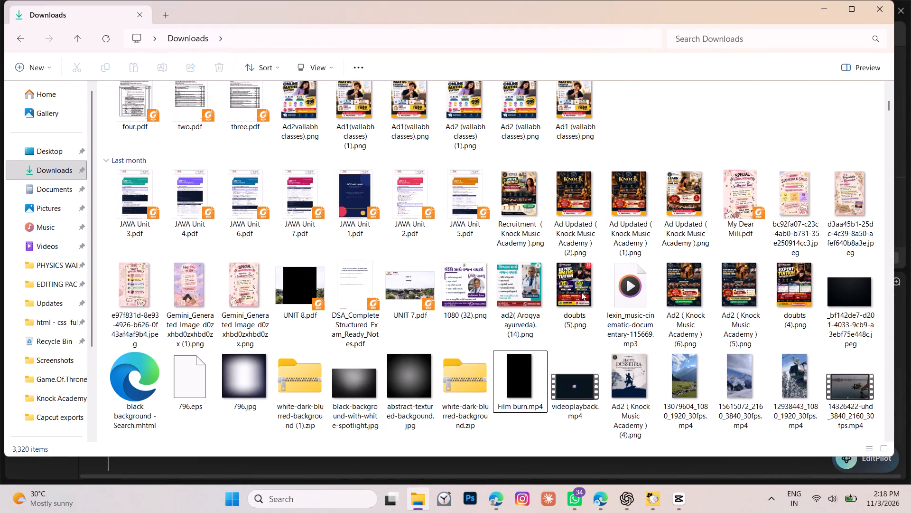
Switch to CapCut, import Film burn.mp4 from Downloads and place it on a new track above the first two clips, starting at about 00:02.
{"action": "left_click_drag", "start_coordinate": [524, 389], "coordinate": [672, 500]}
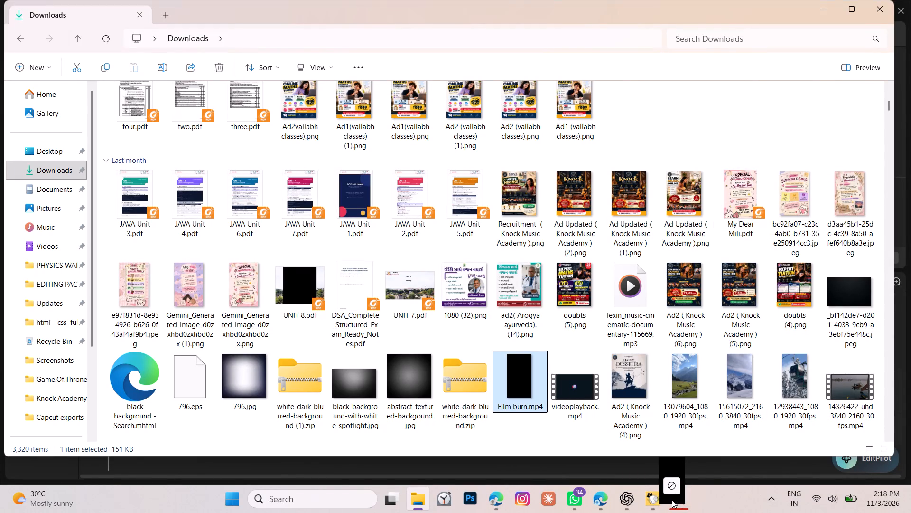
{"action": "left_click_drag", "start_coordinate": [672, 500], "coordinate": [270, 172]}
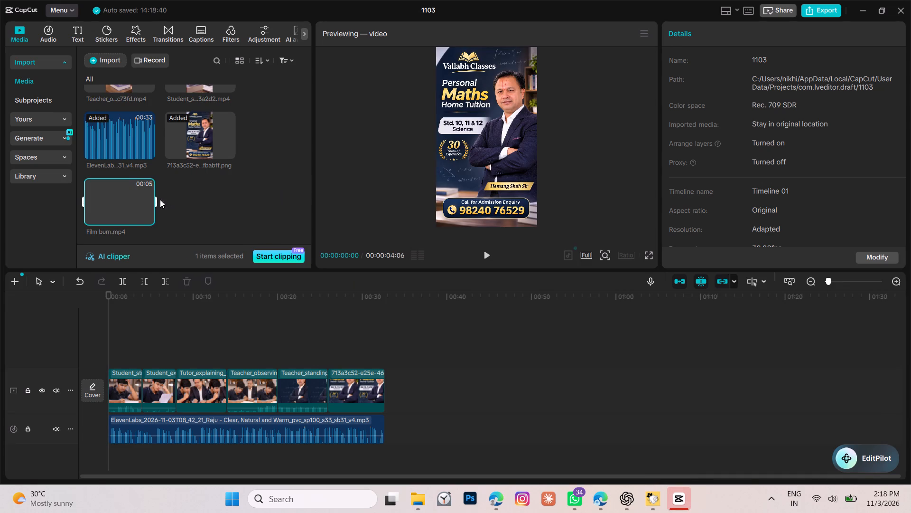
{"action": "left_click_drag", "start_coordinate": [141, 201], "coordinate": [126, 354]}
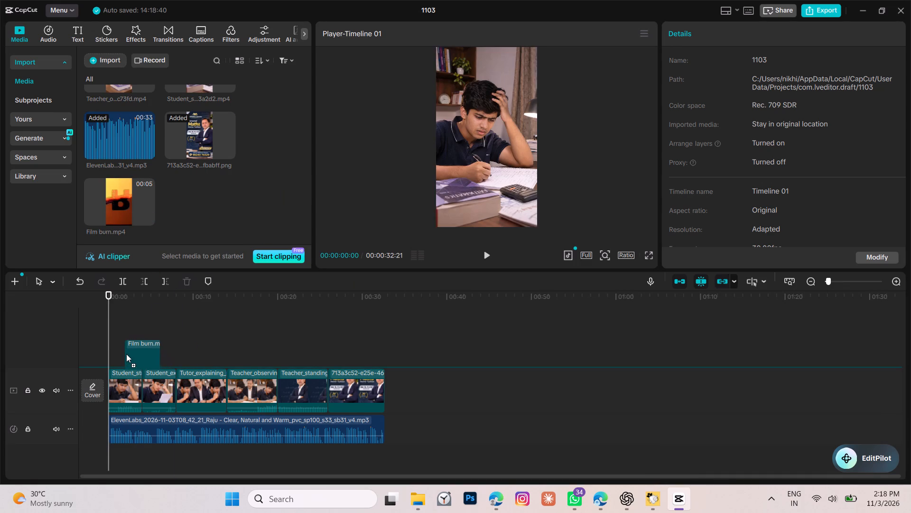
{"action": "left_click_drag", "start_coordinate": [126, 354], "coordinate": [130, 354]}
Set the Film burn overlay's blend mode to Screen.
{"action": "left_click_drag", "start_coordinate": [107, 327], "coordinate": [118, 327]}
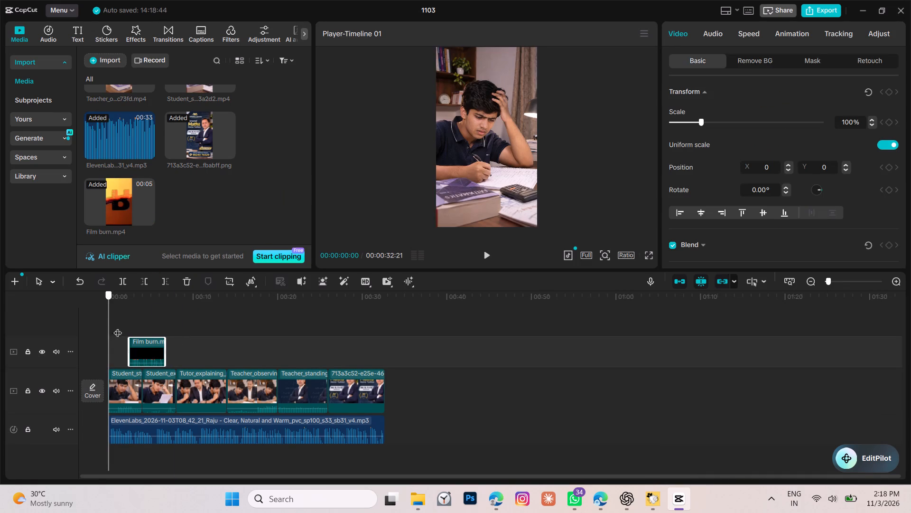
{"action": "left_click_drag", "start_coordinate": [118, 327], "coordinate": [153, 337]}
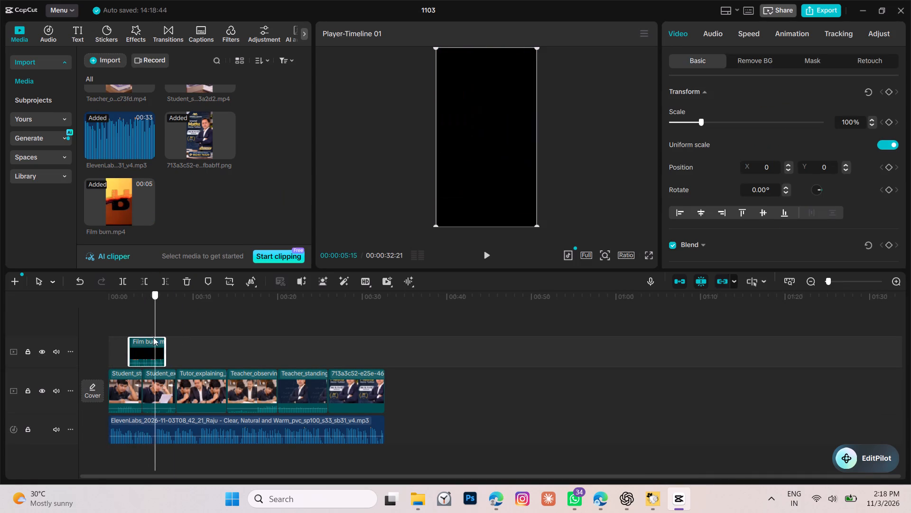
{"action": "left_click_drag", "start_coordinate": [153, 337], "coordinate": [149, 339]}
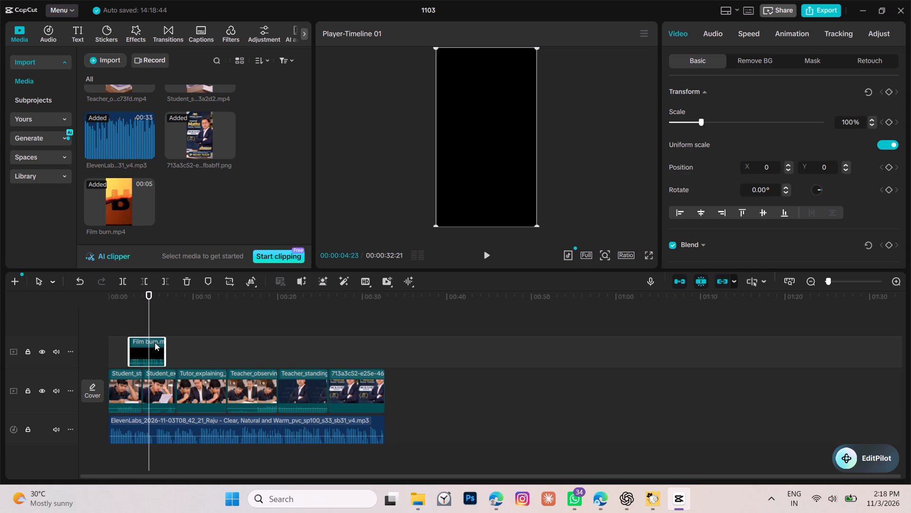
{"action": "left_click", "coordinate": [151, 345]}
{"action": "scroll", "coordinate": [784, 189], "scroll_direction": "down", "scroll_amount": 11}
{"action": "scroll", "coordinate": [782, 207], "scroll_direction": "up", "scroll_amount": 3}
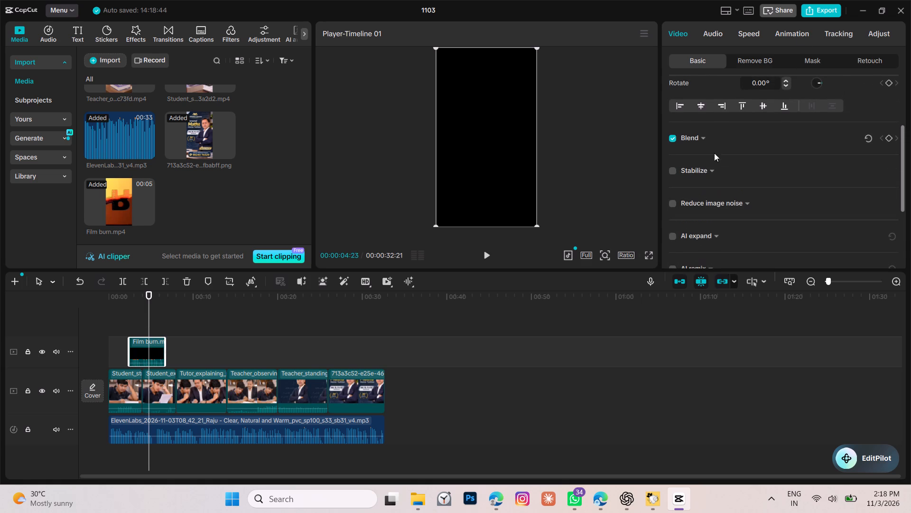
{"action": "left_click", "coordinate": [707, 132]}
{"action": "scroll", "coordinate": [790, 203], "scroll_direction": "down", "scroll_amount": 2}
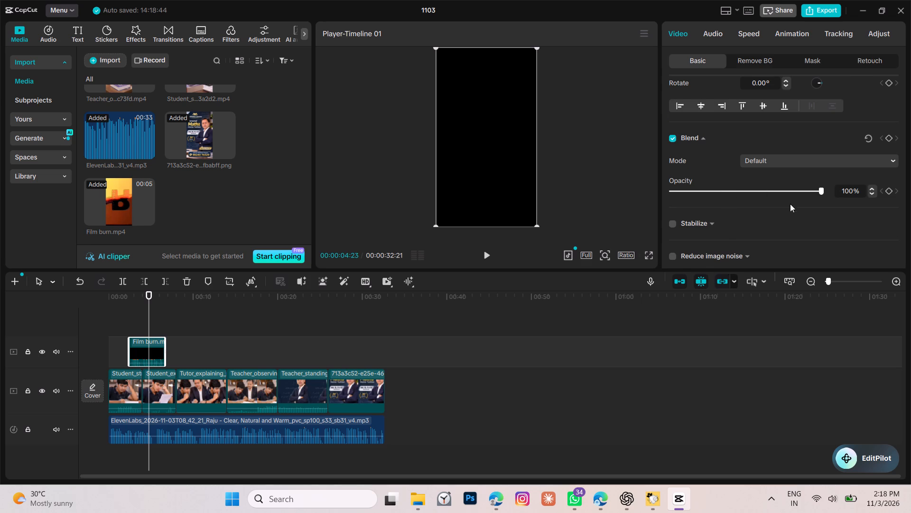
{"action": "scroll", "coordinate": [753, 185], "scroll_direction": "up", "scroll_amount": 2}
{"action": "left_click", "coordinate": [777, 158]}
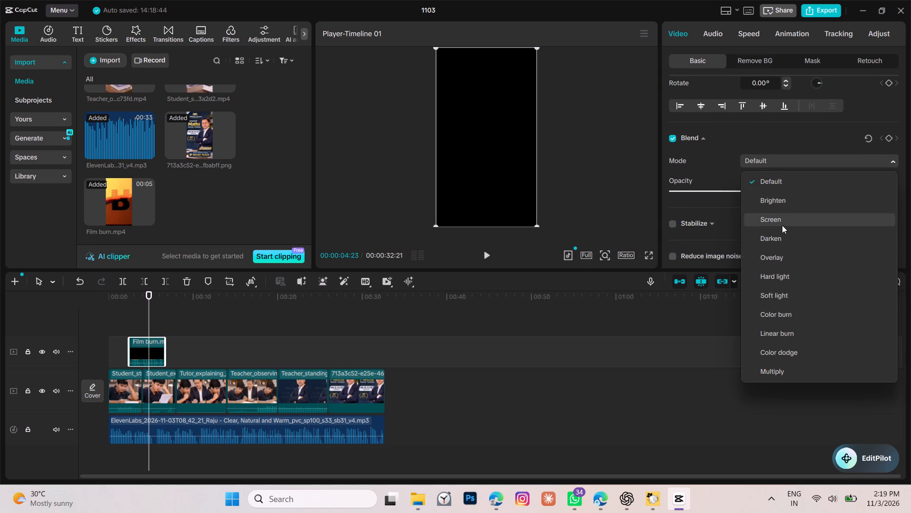
{"action": "left_click", "coordinate": [781, 222]}
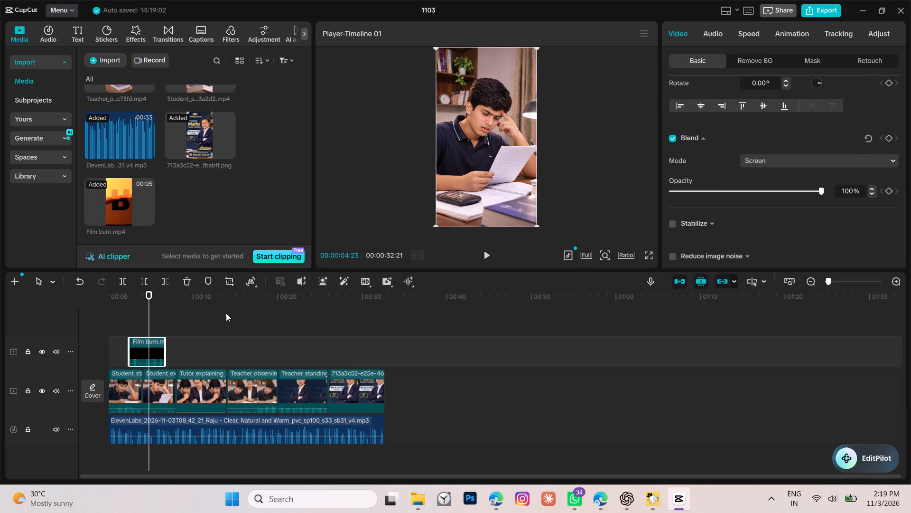
Scrub and play through the Film burn overlay to examine how it falls across the first clip change.
{"action": "left_click_drag", "start_coordinate": [152, 313], "coordinate": [136, 312]}
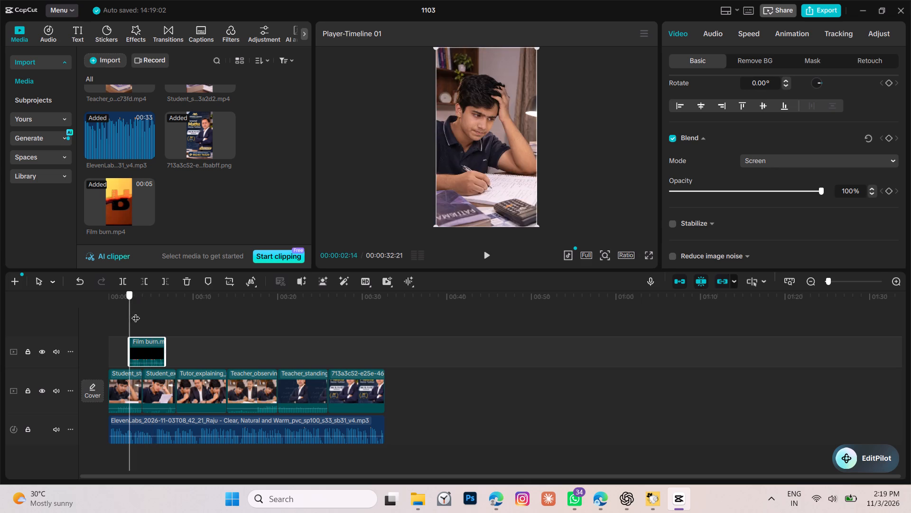
{"action": "left_click_drag", "start_coordinate": [136, 312], "coordinate": [148, 313]}
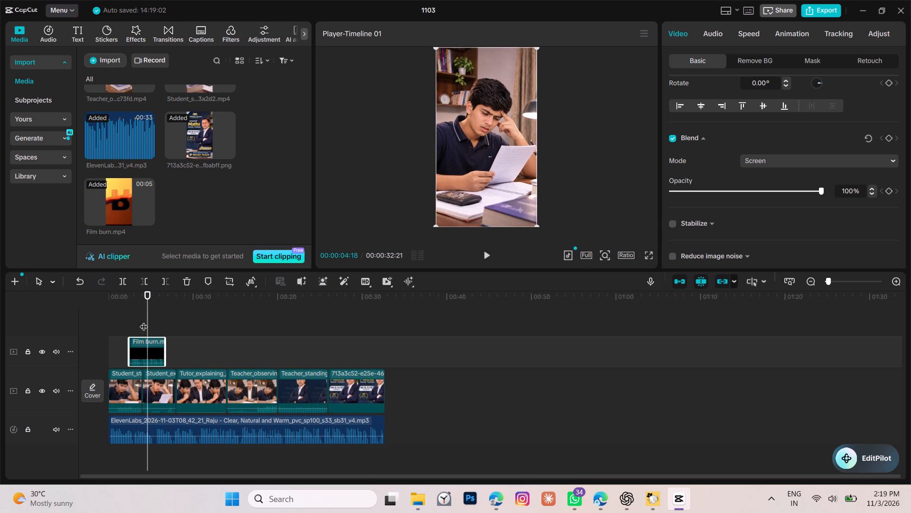
{"action": "left_click_drag", "start_coordinate": [150, 319], "coordinate": [118, 313]}
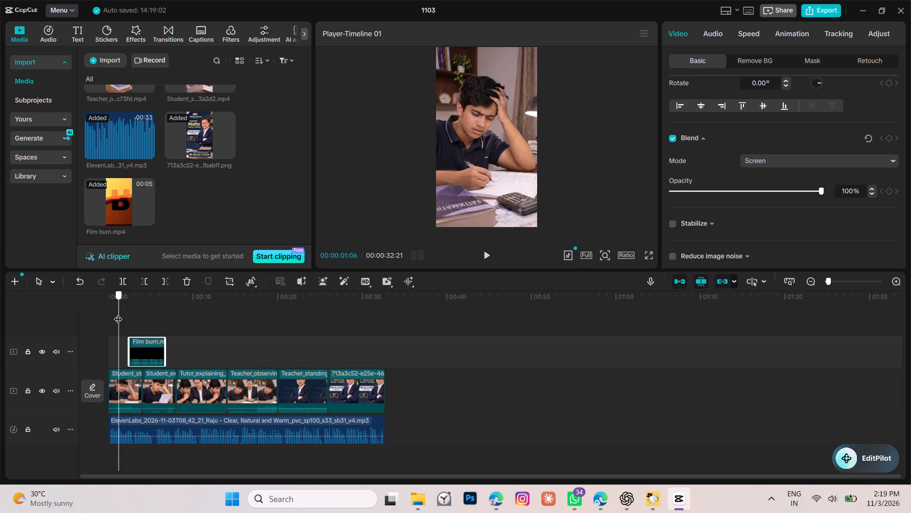
{"action": "left_click_drag", "start_coordinate": [118, 313], "coordinate": [147, 316]}
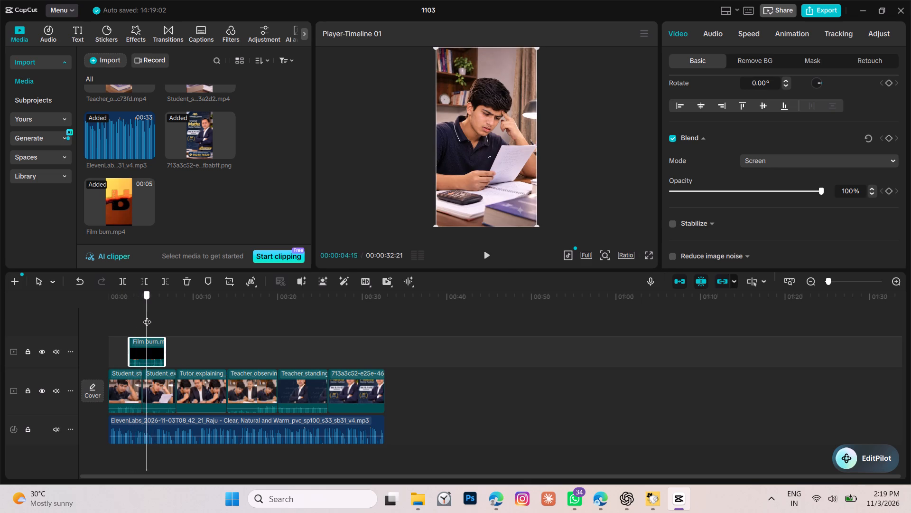
{"action": "left_click_drag", "start_coordinate": [147, 316], "coordinate": [133, 316]}
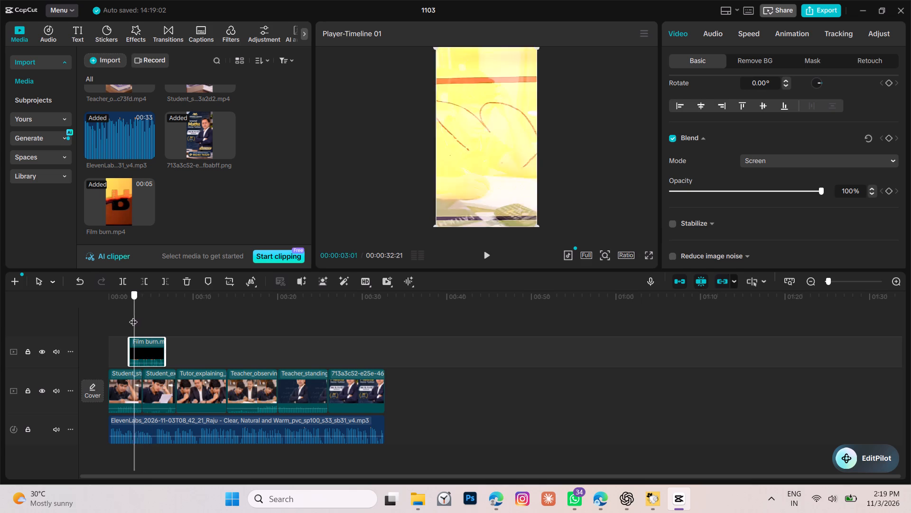
{"action": "left_click_drag", "start_coordinate": [133, 316], "coordinate": [143, 316]}
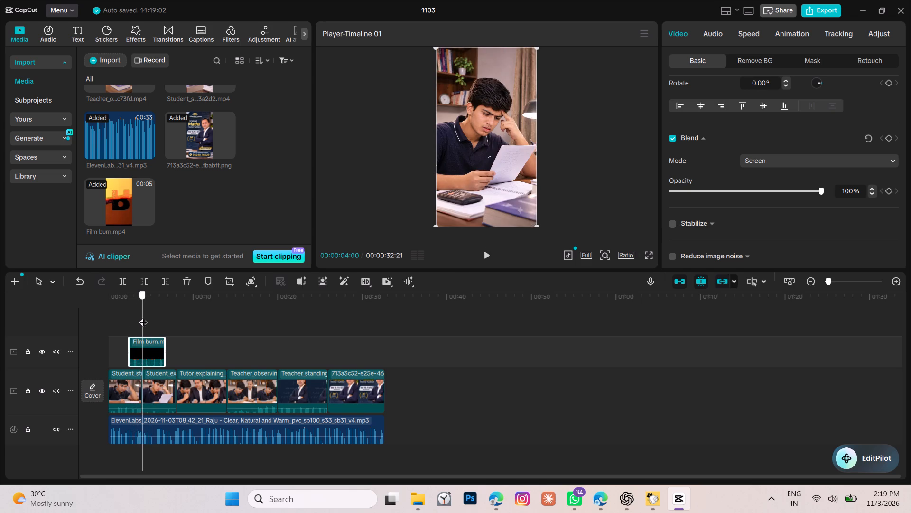
{"action": "left_click_drag", "start_coordinate": [143, 316], "coordinate": [145, 320]}
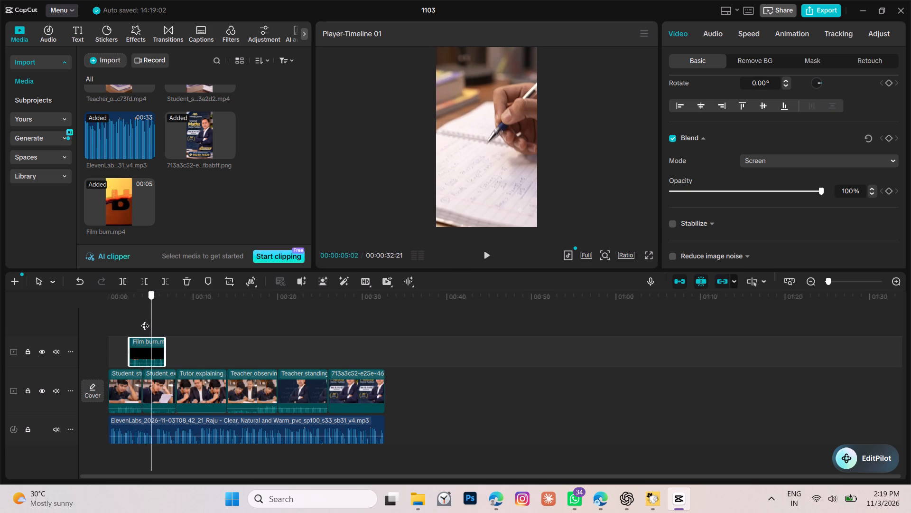
{"action": "left_click_drag", "start_coordinate": [145, 320], "coordinate": [127, 317]}
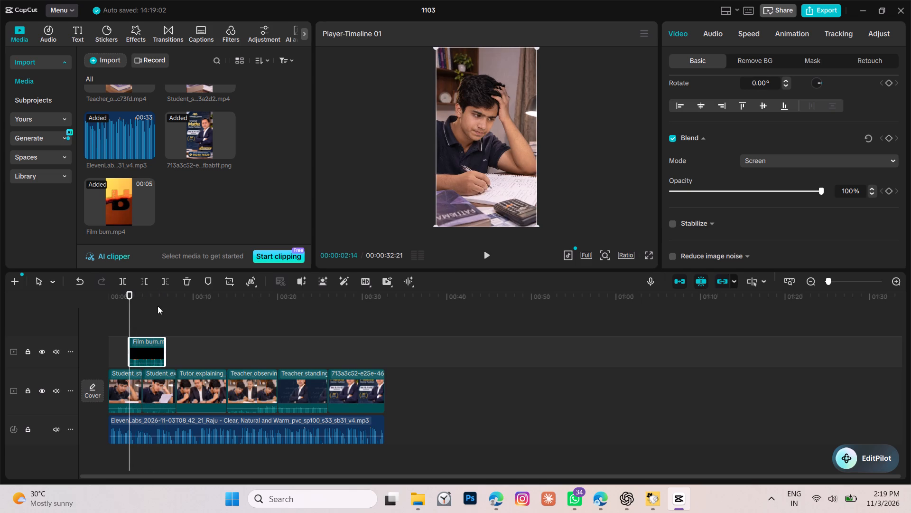
{"action": "left_click", "coordinate": [489, 251]}
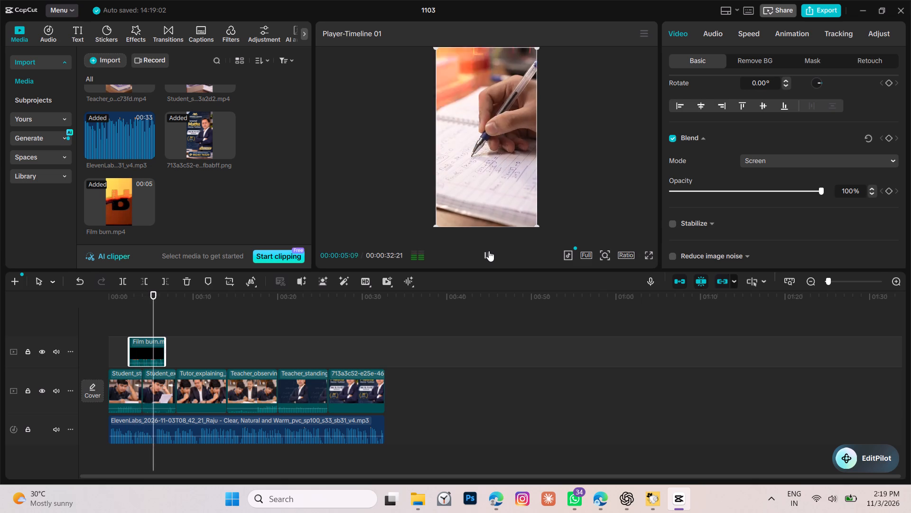
{"action": "left_click", "coordinate": [489, 251]}
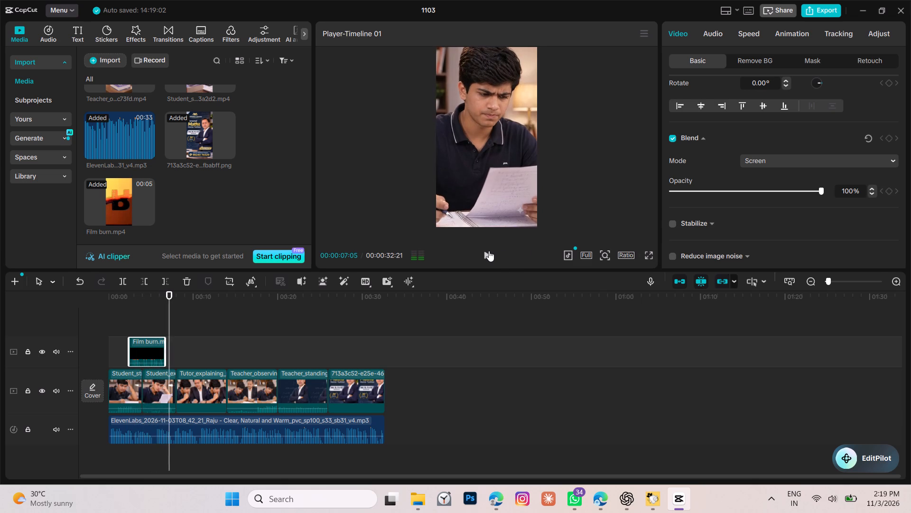
Trim the start of the Film burn overlay, shift it over the cut between the two student clips, and play the result.
{"action": "left_click_drag", "start_coordinate": [129, 346], "coordinate": [145, 347]}
{"action": "left_click_drag", "start_coordinate": [152, 348], "coordinate": [146, 348]}
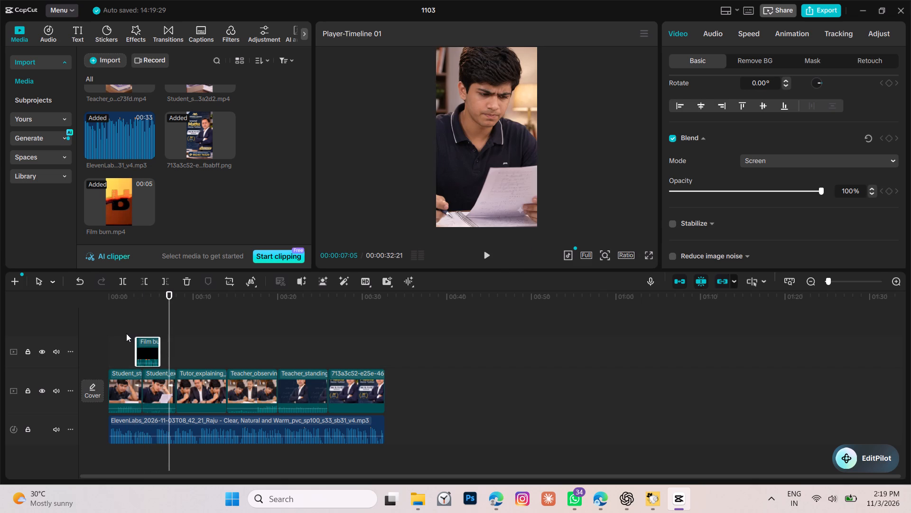
{"action": "left_click", "coordinate": [126, 333]}
{"action": "left_click", "coordinate": [487, 253]}
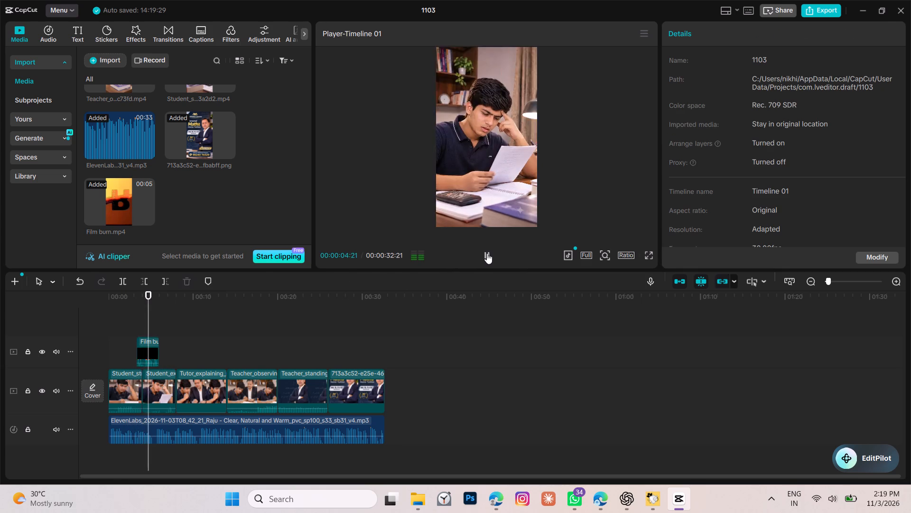
{"action": "left_click", "coordinate": [487, 253]}
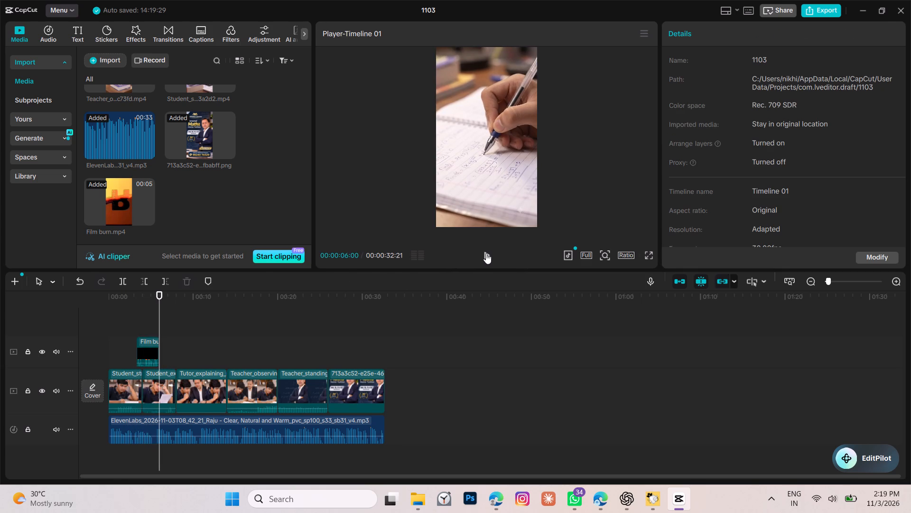
Trim the Film burn overlay's start further to about 1 second in length, move it over the cut at about 00:04, and play it.
{"action": "left_click_drag", "start_coordinate": [138, 346], "coordinate": [149, 347]}
{"action": "scroll", "coordinate": [198, 346], "scroll_direction": "up", "scroll_amount": 6, "text": "ctrl"}
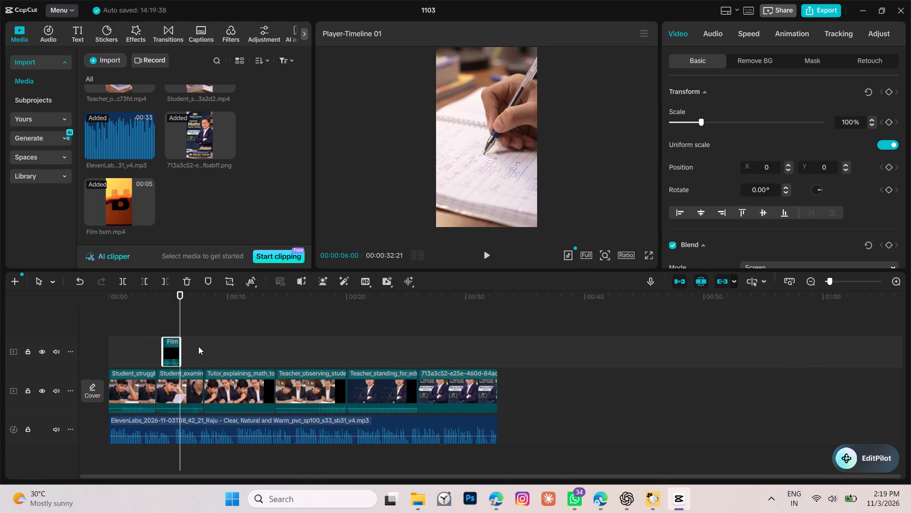
{"action": "scroll", "coordinate": [198, 346], "scroll_direction": "up", "scroll_amount": 16, "text": "ctrl"}
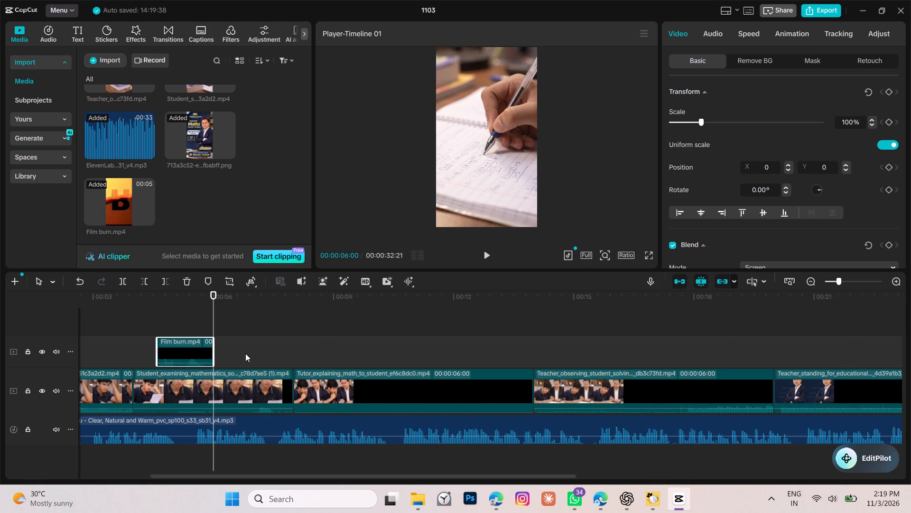
{"action": "left_click_drag", "start_coordinate": [156, 354], "coordinate": [180, 357]}
{"action": "left_click_drag", "start_coordinate": [189, 349], "coordinate": [131, 342]}
{"action": "left_click", "coordinate": [100, 342]}
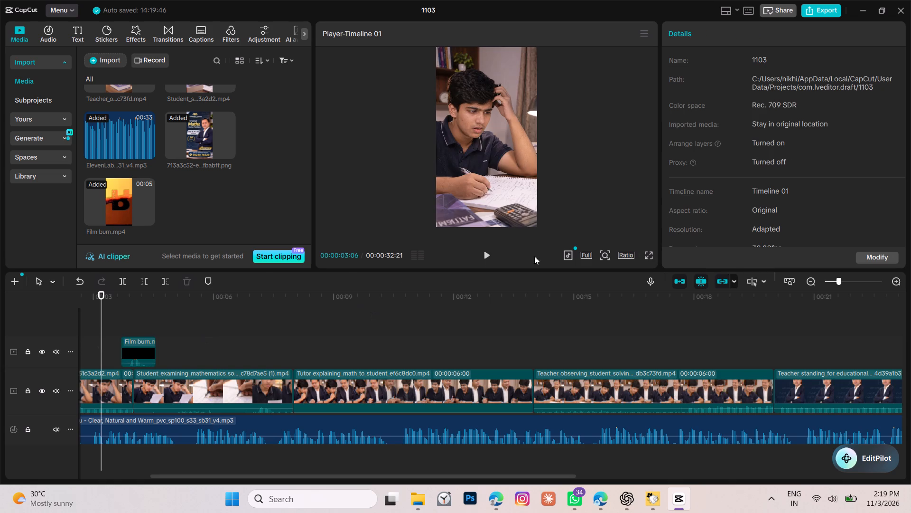
{"action": "left_click", "coordinate": [484, 255]}
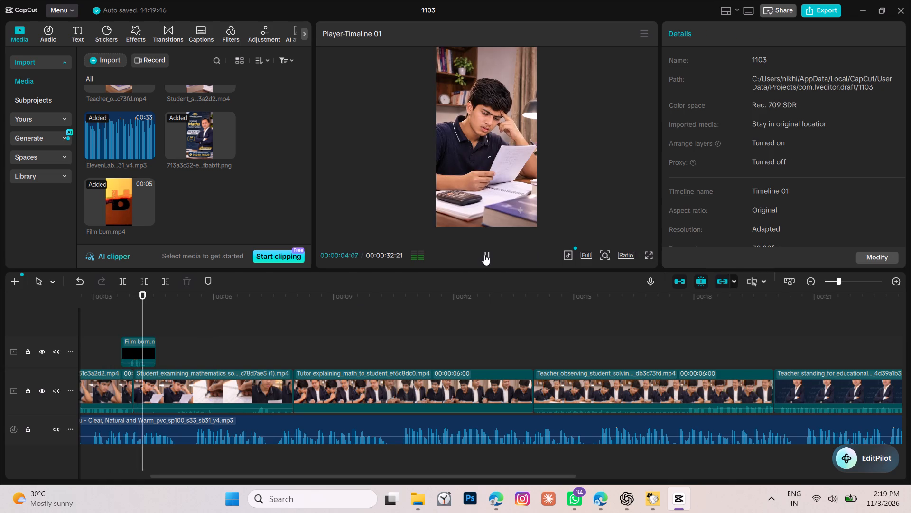
{"action": "left_click", "coordinate": [484, 255]}
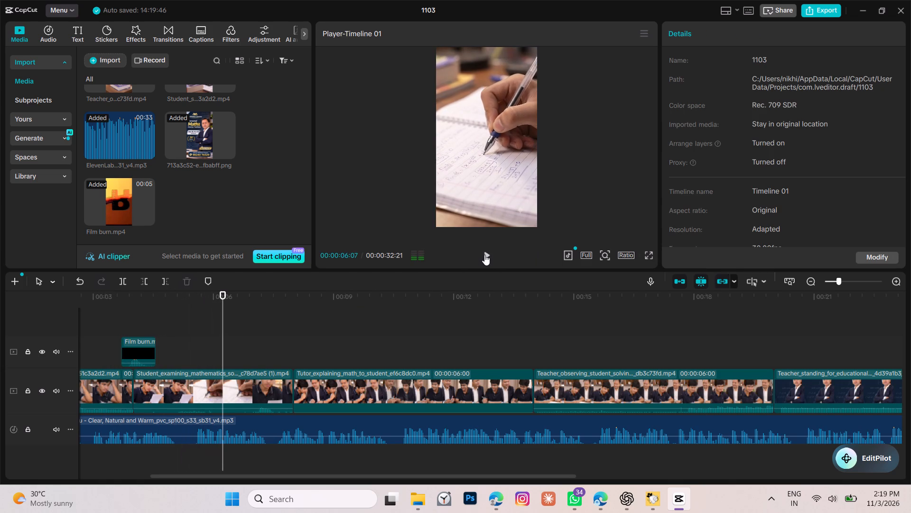
Copy the Film burn overlay and move the original above the beginning of the tutor clip, at about 00:08.
{"action": "left_click", "coordinate": [132, 349]}
{"action": "key", "text": "ctrl+c"}
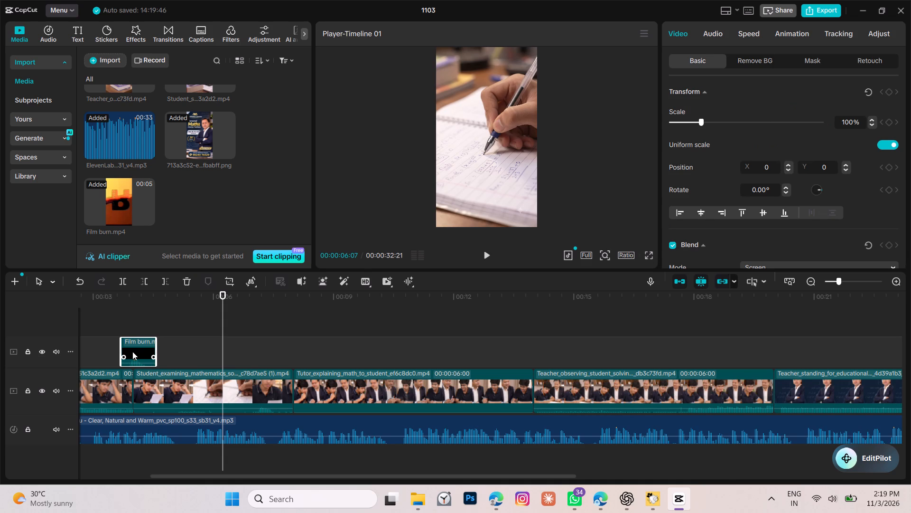
{"action": "left_click", "coordinate": [180, 356]}
{"action": "left_click_drag", "start_coordinate": [131, 354], "coordinate": [326, 348]}
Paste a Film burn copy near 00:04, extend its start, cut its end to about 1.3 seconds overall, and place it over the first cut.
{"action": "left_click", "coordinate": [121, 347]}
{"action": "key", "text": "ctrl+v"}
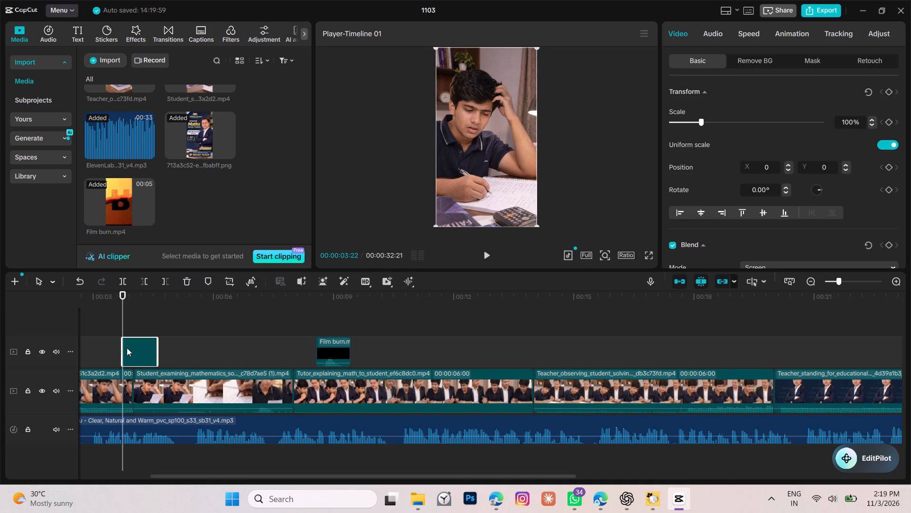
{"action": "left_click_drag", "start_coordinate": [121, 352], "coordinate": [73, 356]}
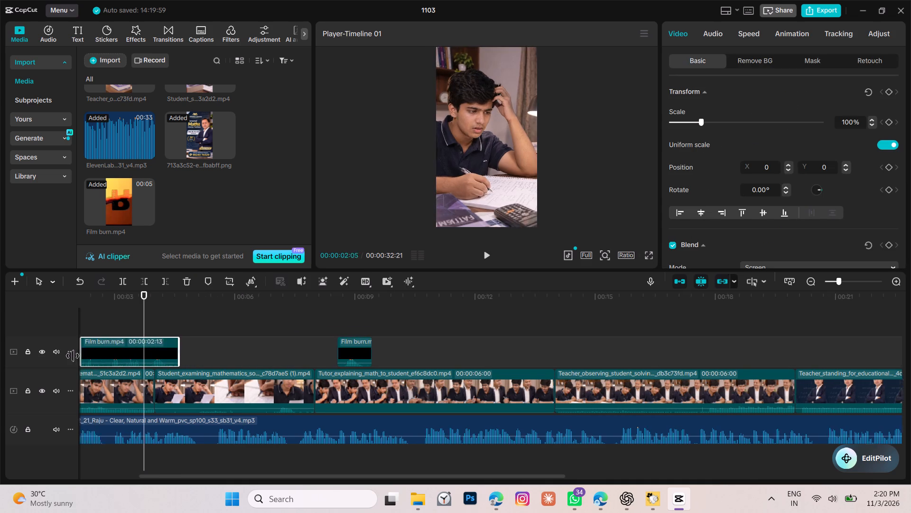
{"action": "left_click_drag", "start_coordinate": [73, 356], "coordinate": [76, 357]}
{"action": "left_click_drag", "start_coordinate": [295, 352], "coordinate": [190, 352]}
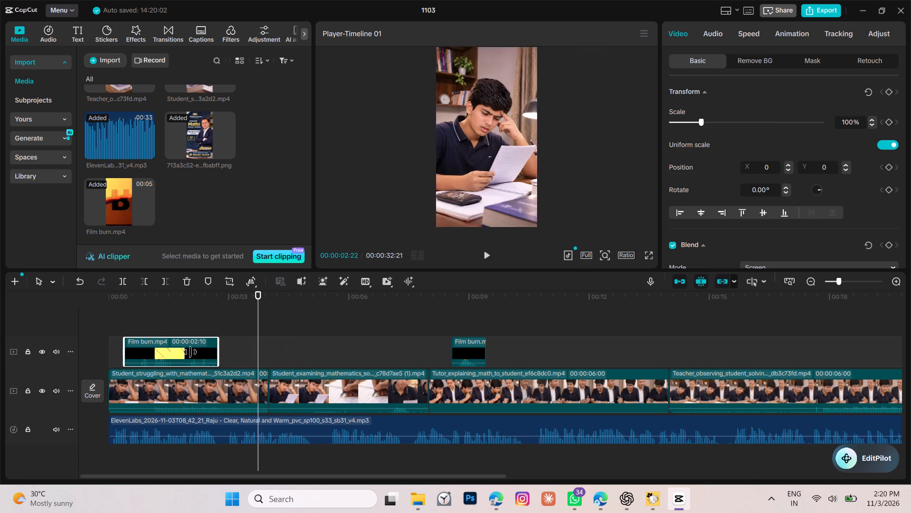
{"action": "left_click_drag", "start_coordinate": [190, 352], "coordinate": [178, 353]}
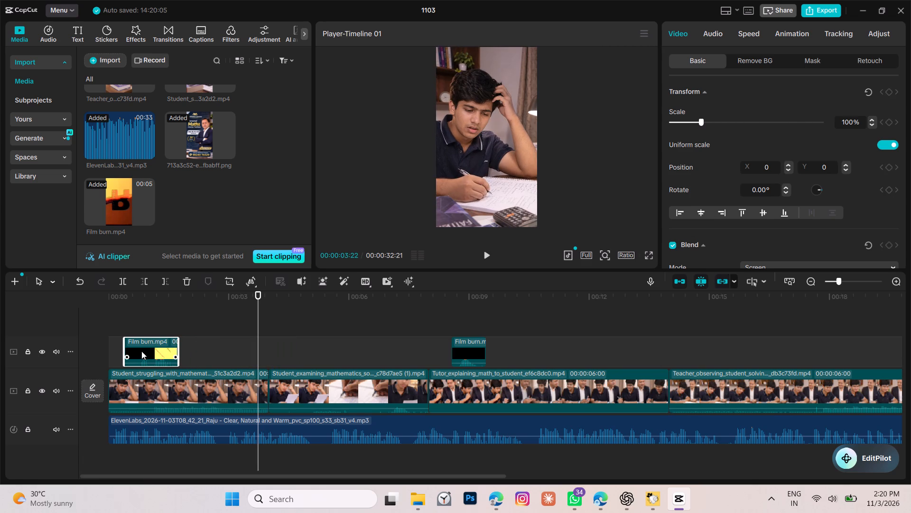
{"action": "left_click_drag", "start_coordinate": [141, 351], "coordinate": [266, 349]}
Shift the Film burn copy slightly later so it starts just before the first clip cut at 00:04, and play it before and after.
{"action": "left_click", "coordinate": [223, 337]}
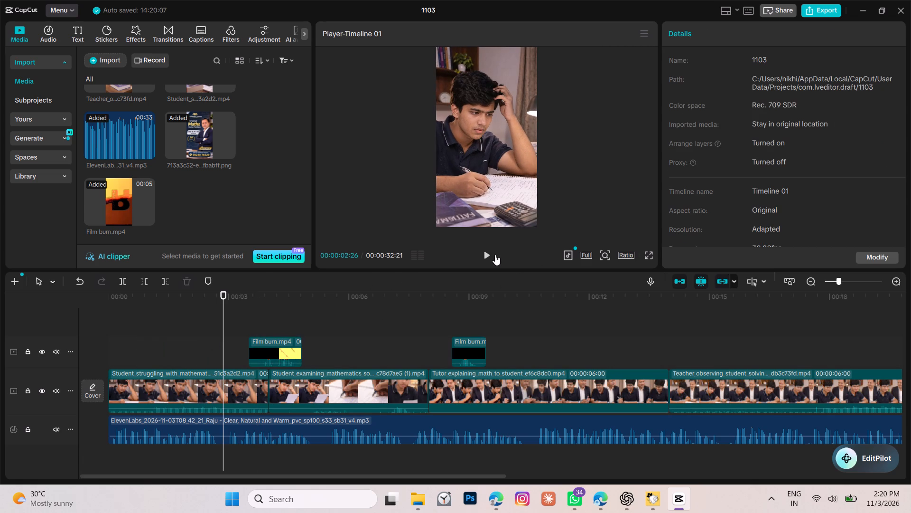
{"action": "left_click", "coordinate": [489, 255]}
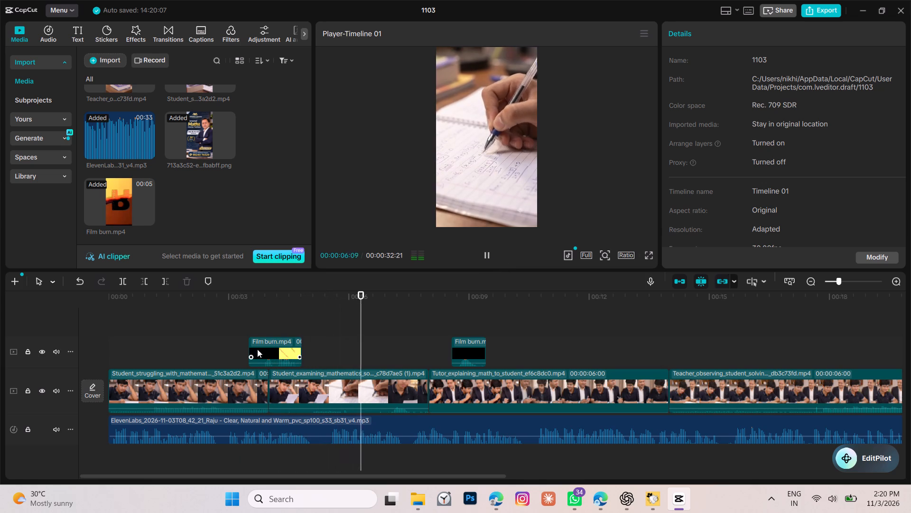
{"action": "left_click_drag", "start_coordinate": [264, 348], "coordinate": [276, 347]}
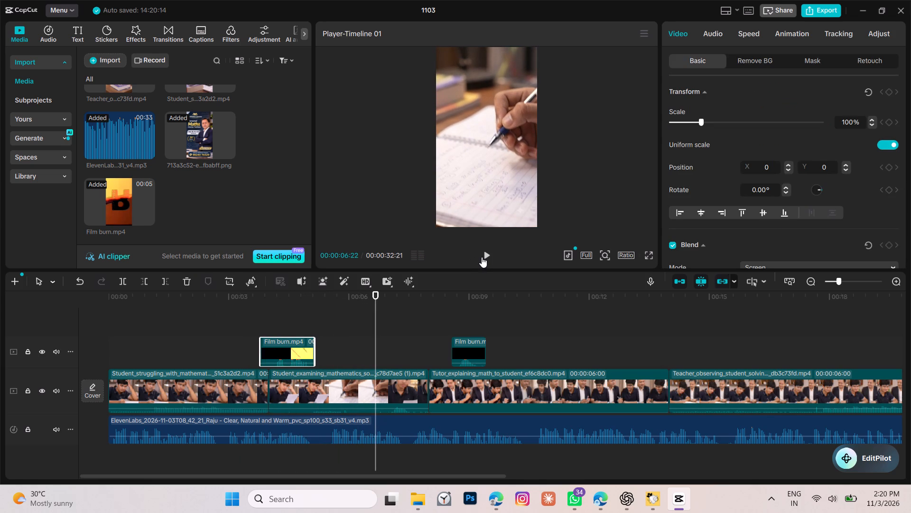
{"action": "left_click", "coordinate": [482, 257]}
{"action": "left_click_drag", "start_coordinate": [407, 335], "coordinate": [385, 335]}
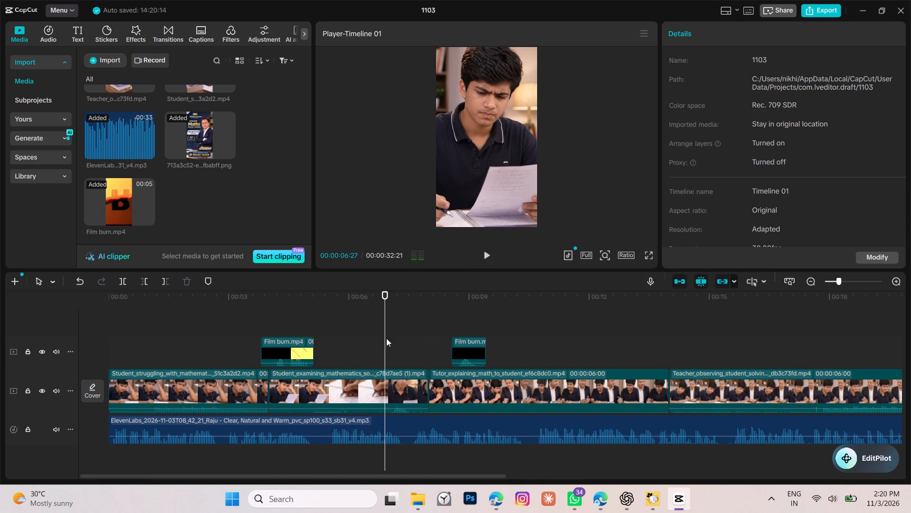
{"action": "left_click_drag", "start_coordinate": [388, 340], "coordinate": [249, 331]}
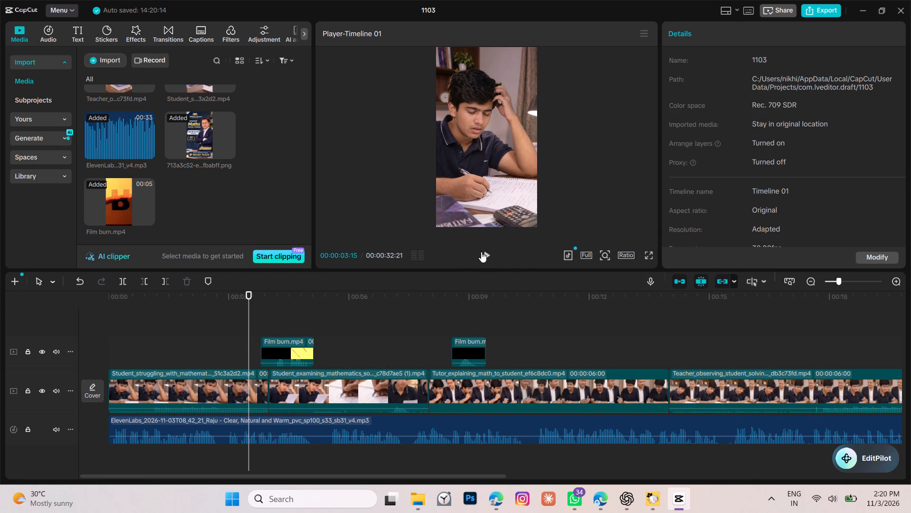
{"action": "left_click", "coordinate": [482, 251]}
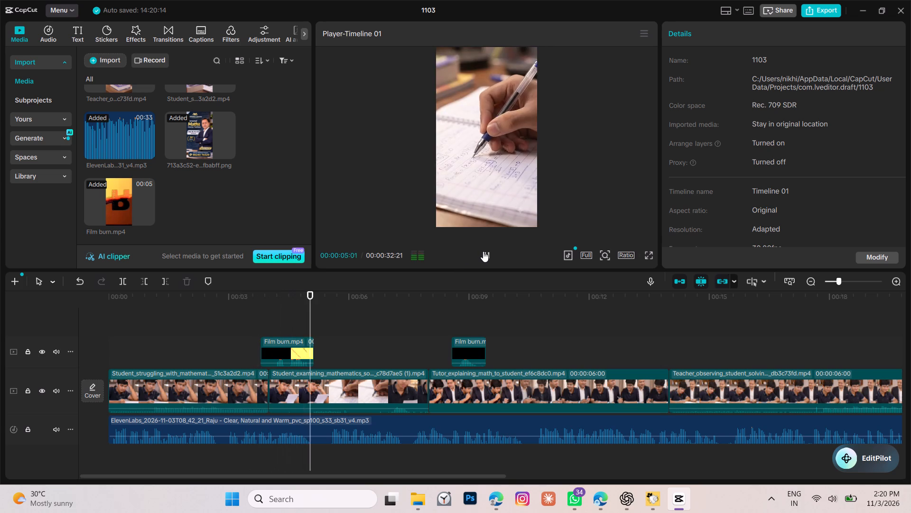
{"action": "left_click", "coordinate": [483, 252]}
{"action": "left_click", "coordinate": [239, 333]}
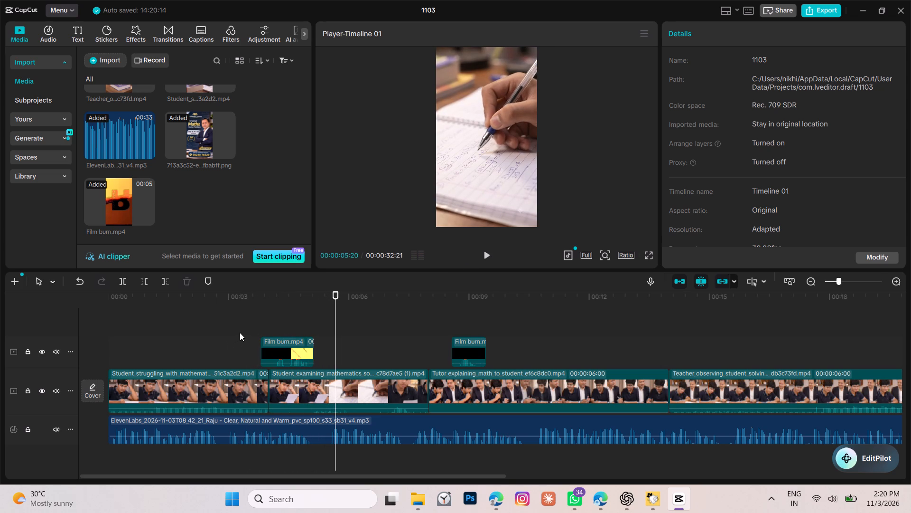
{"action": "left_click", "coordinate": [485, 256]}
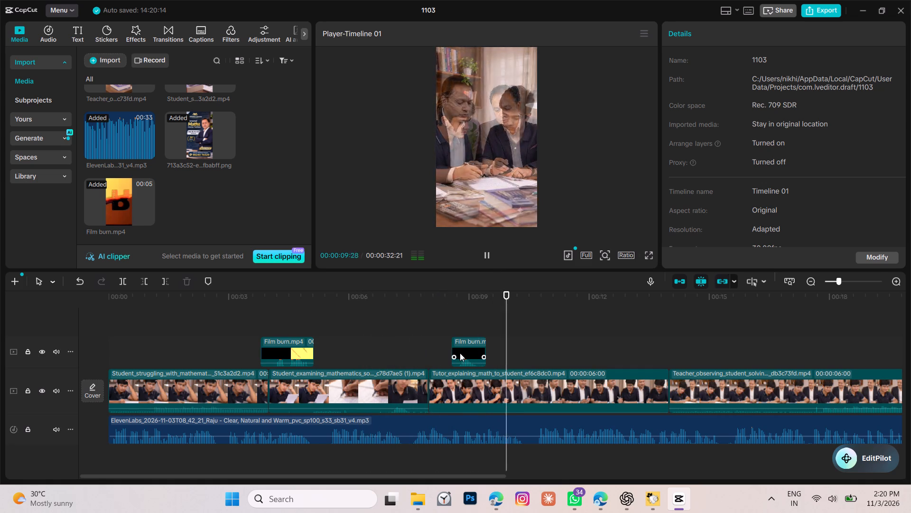
Move the remaining Film burn overlay to straddle the cut between the student-examining clip and the tutor clip at about 00:08.
{"action": "left_click_drag", "start_coordinate": [460, 353], "coordinate": [428, 354]}
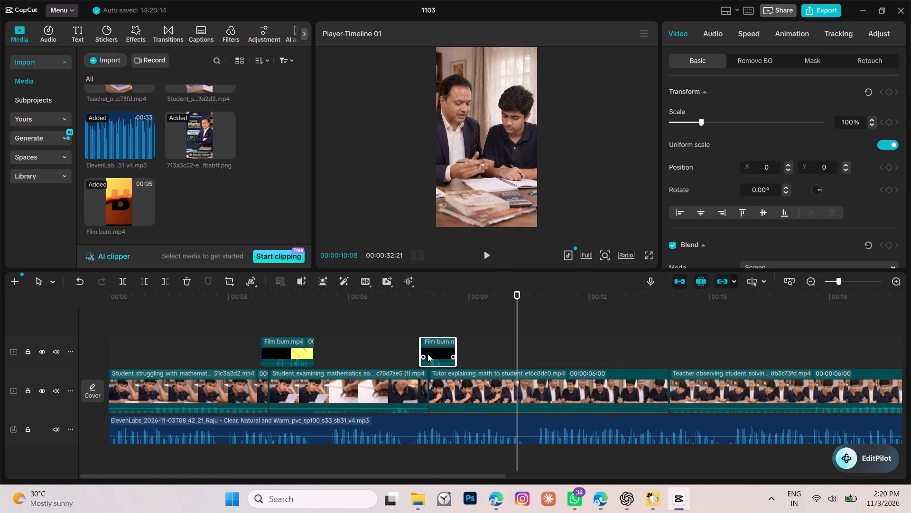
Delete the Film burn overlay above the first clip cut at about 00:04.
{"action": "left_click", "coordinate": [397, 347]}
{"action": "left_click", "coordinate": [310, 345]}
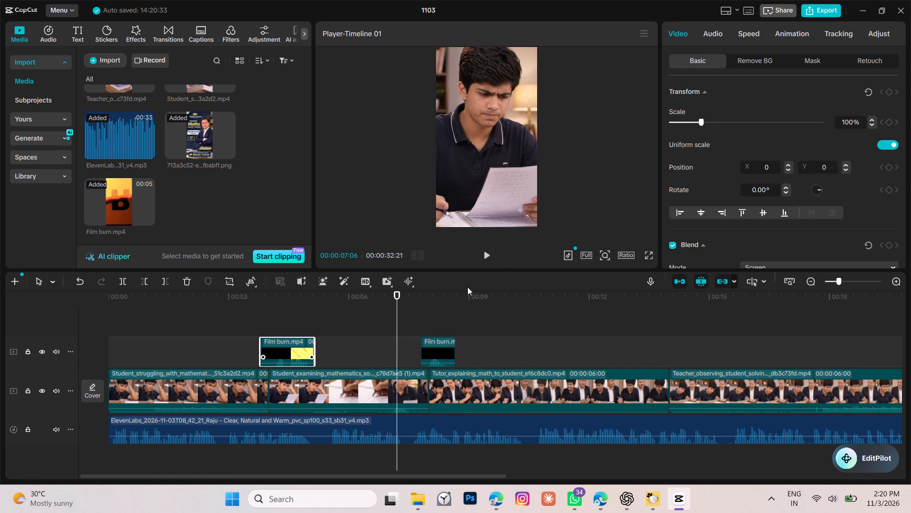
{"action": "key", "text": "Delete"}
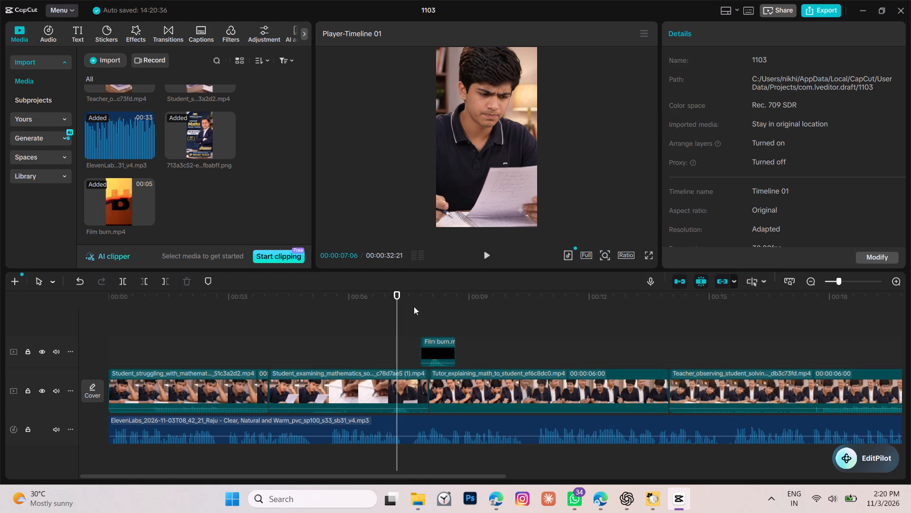
Play the video through the student, tutor and teacher-observing clips, then replay it from near the beginning to examine the clip changes.
{"action": "left_click", "coordinate": [492, 259]}
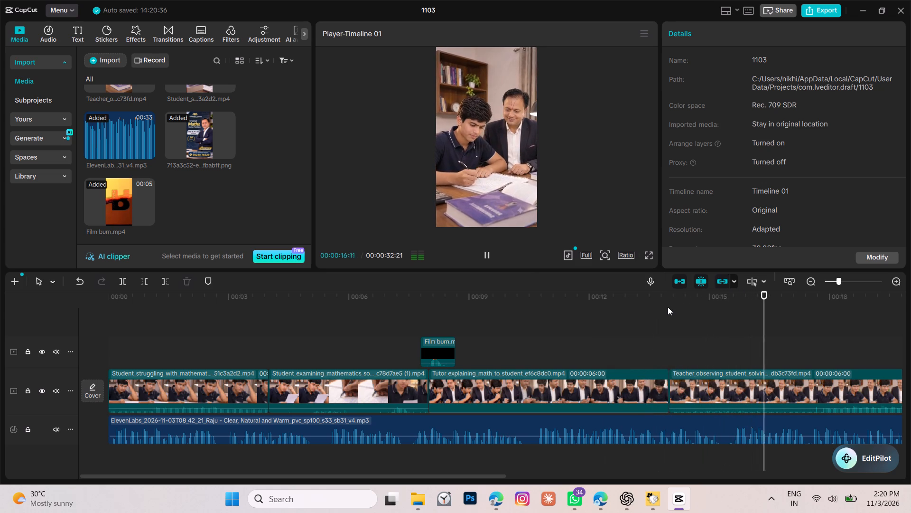
{"action": "left_click", "coordinate": [814, 328]}
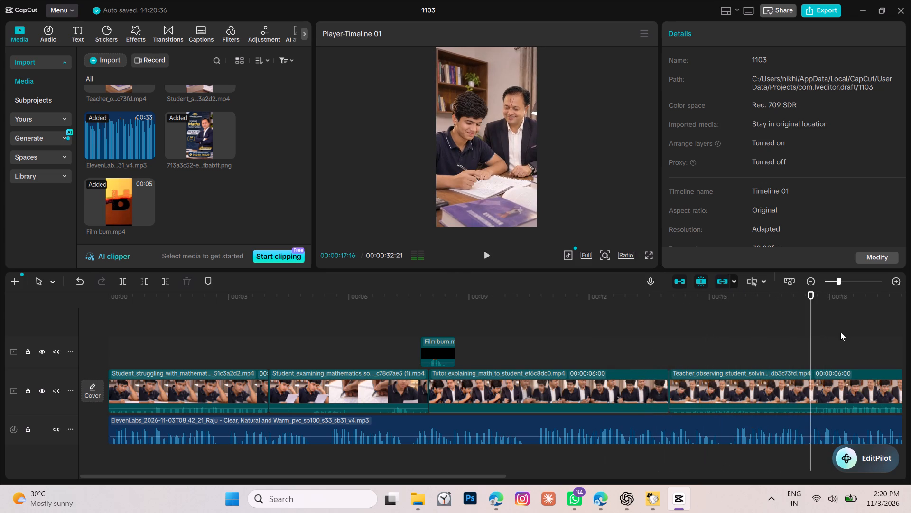
{"action": "left_click_drag", "start_coordinate": [812, 339], "coordinate": [674, 354]}
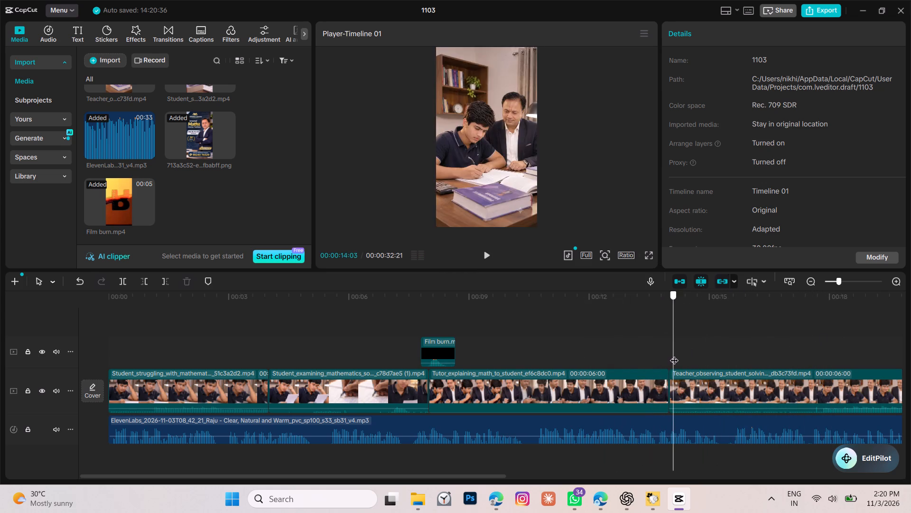
{"action": "left_click_drag", "start_coordinate": [674, 354], "coordinate": [175, 370]}
{"action": "left_click", "coordinate": [477, 254]}
{"action": "left_click", "coordinate": [484, 256]}
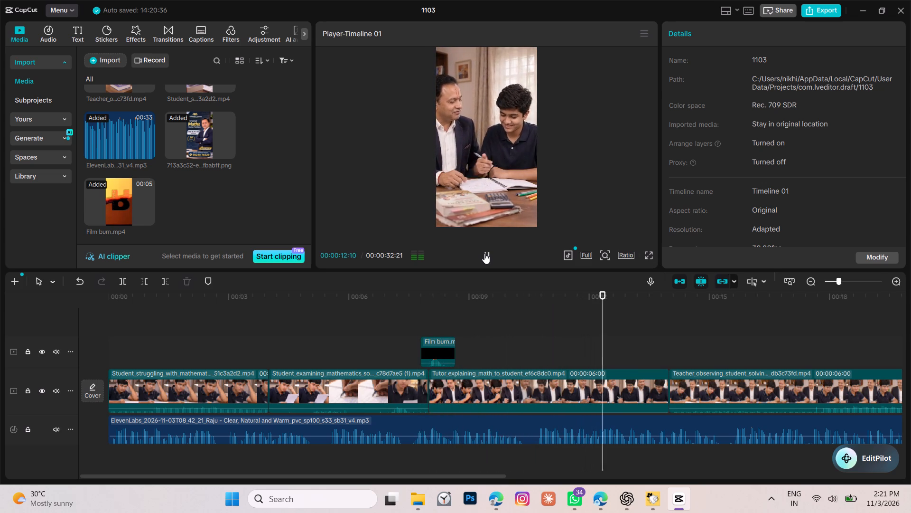
{"action": "left_click", "coordinate": [484, 253]}
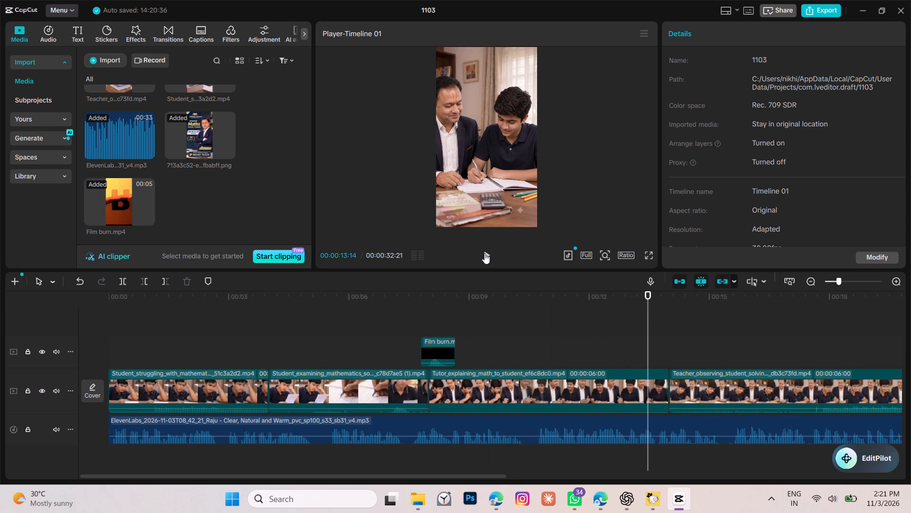
{"action": "left_click", "coordinate": [484, 253]}
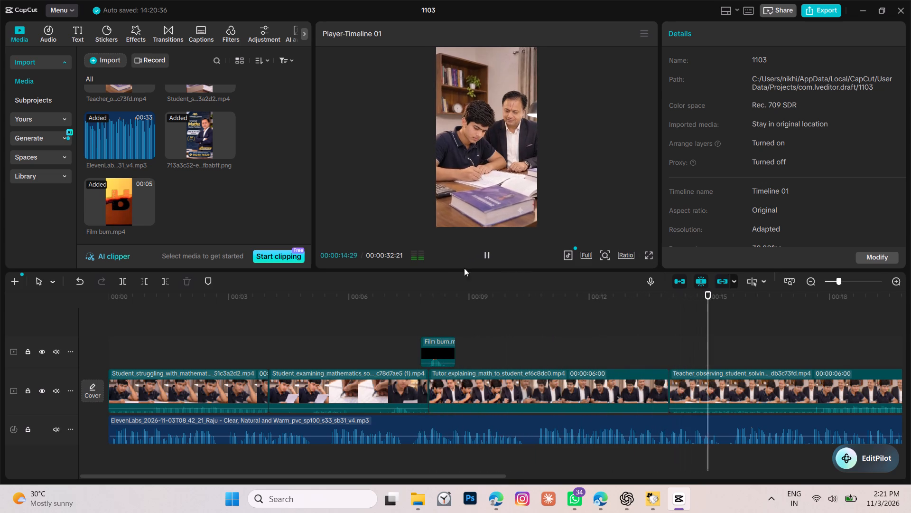
Copy the Film burn overlay, paste it at 00:14, centre it over the cut between the tutor and teacher-observing clips, and play it.
{"action": "left_click", "coordinate": [436, 346]}
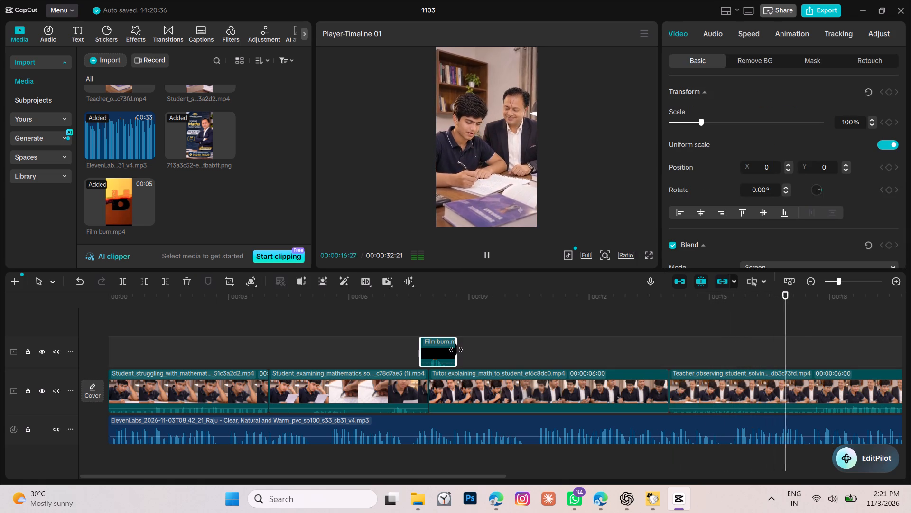
{"action": "key", "text": "ctrl+c"}
{"action": "left_click", "coordinate": [670, 347]}
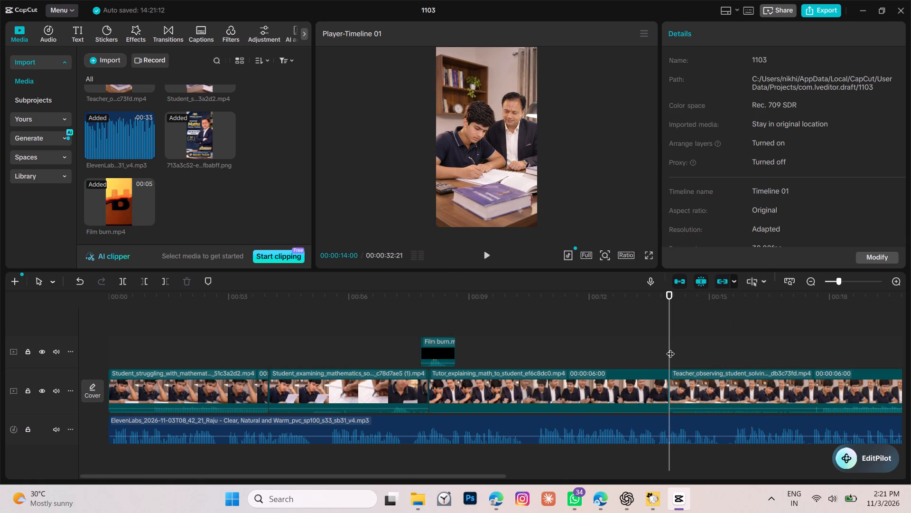
{"action": "key", "text": "ctrl+v"}
{"action": "left_click_drag", "start_coordinate": [686, 354], "coordinate": [673, 354]}
{"action": "left_click", "coordinate": [614, 334]}
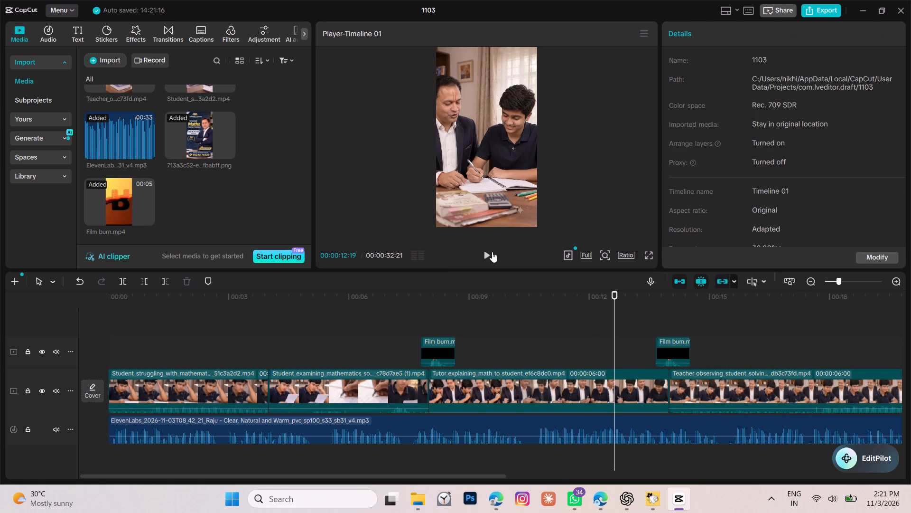
{"action": "left_click", "coordinate": [488, 251]}
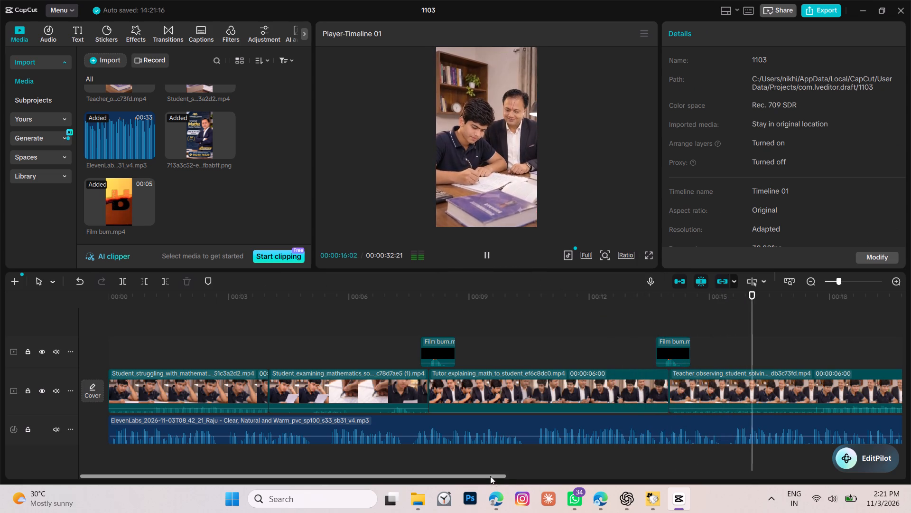
Paste another Film burn overlay at 00:20, centre it over the cut into the teacher-standing clip, and play it.
{"action": "left_click_drag", "start_coordinate": [490, 476], "coordinate": [690, 489]}
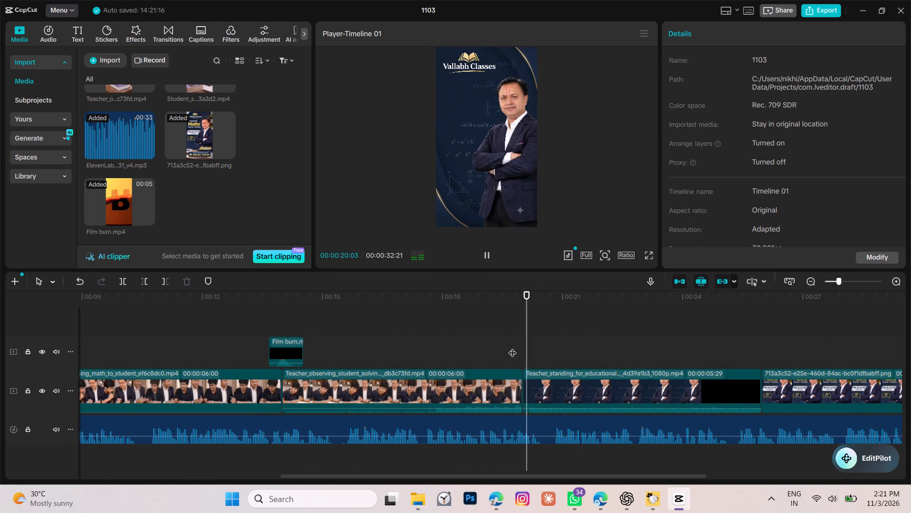
{"action": "left_click_drag", "start_coordinate": [583, 334], "coordinate": [552, 339]}
{"action": "left_click_drag", "start_coordinate": [632, 339], "coordinate": [519, 354]}
{"action": "key", "text": "ctrl+v"}
{"action": "left_click_drag", "start_coordinate": [534, 350], "coordinate": [524, 350]}
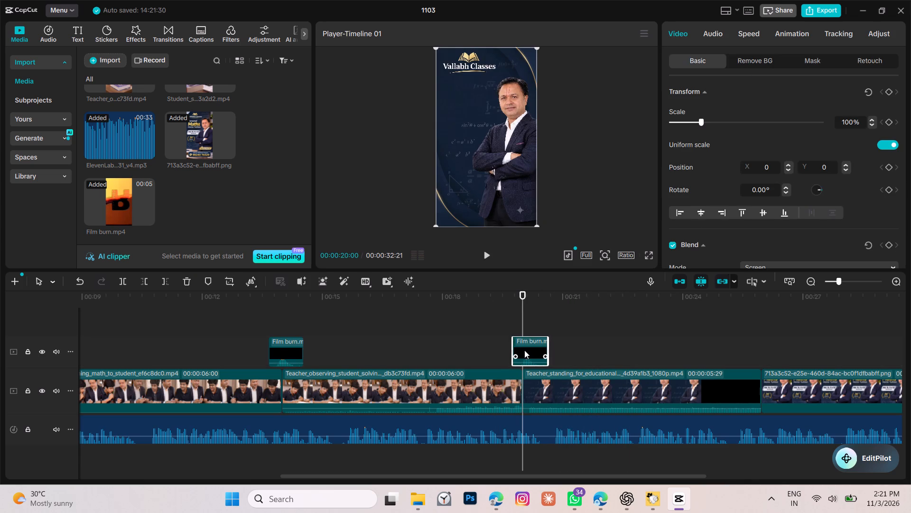
{"action": "left_click_drag", "start_coordinate": [524, 350], "coordinate": [521, 350]}
{"action": "left_click", "coordinate": [493, 337]}
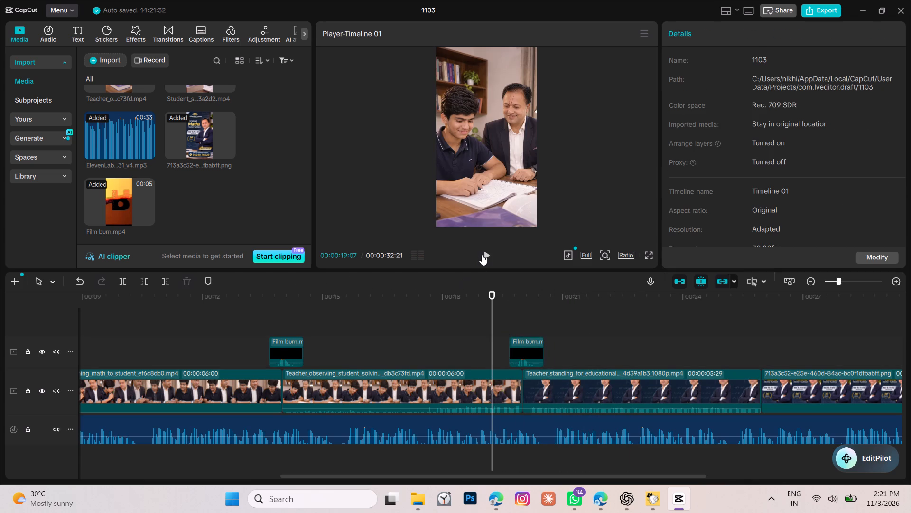
{"action": "left_click", "coordinate": [482, 255]}
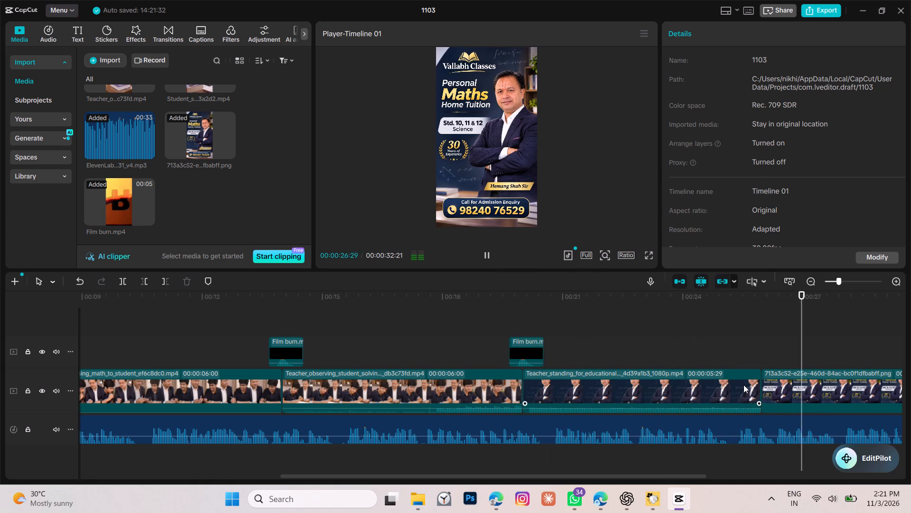
Play from about 00:19 through the teacher-standing clip into the poster to examine the ending.
{"action": "left_click", "coordinate": [668, 410]}
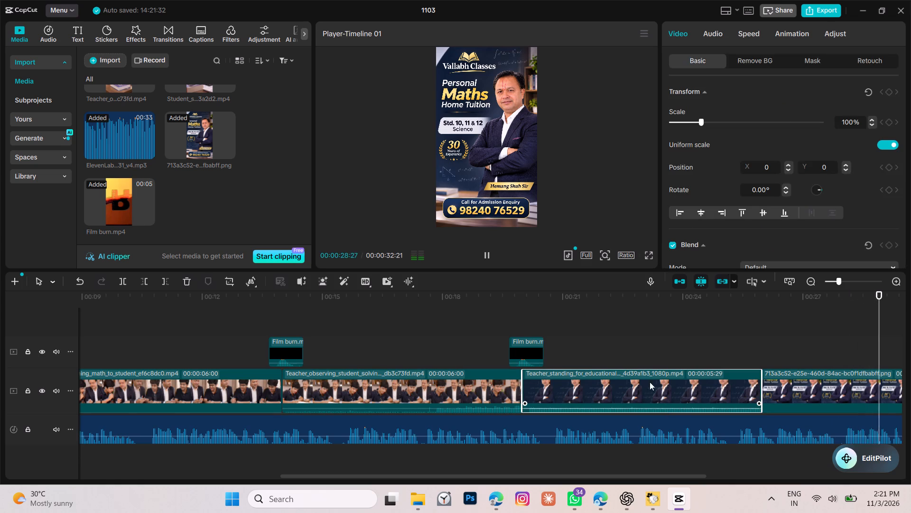
{"action": "left_click", "coordinate": [647, 334]}
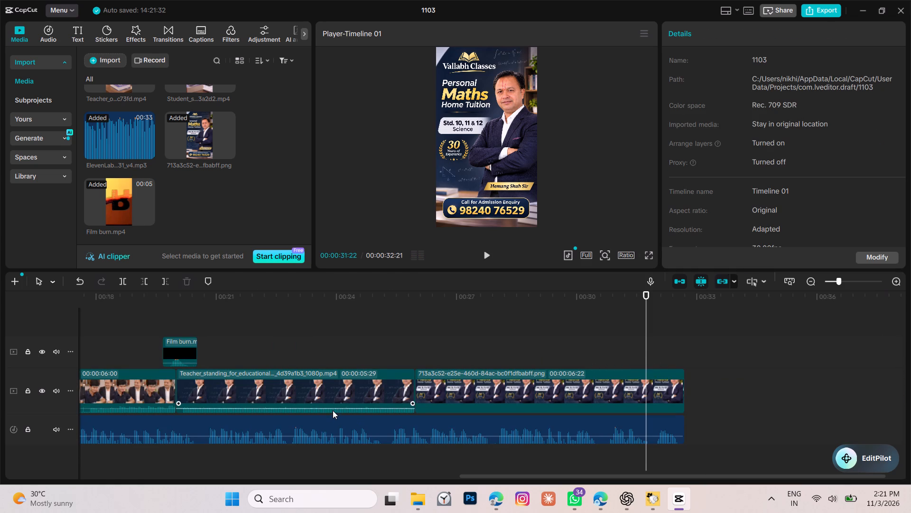
{"action": "left_click", "coordinate": [333, 410]}
{"action": "left_click", "coordinate": [156, 328]}
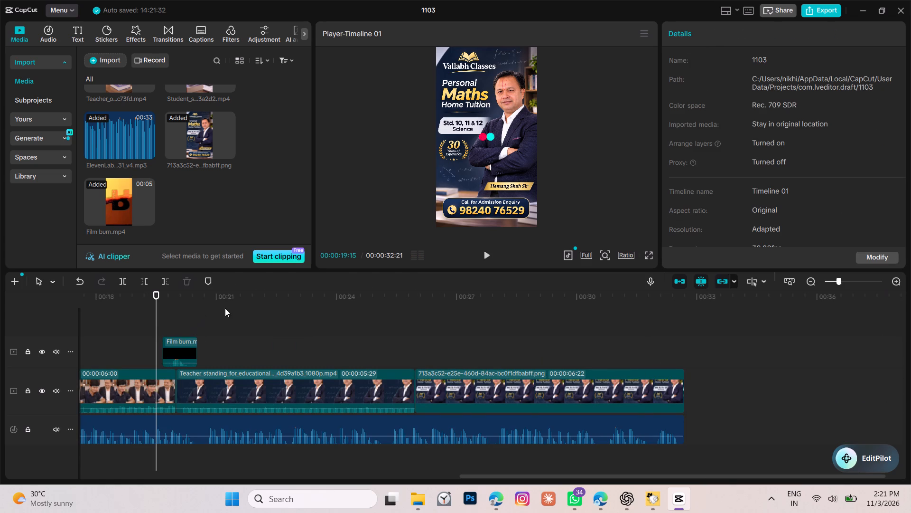
{"action": "left_click", "coordinate": [484, 256]}
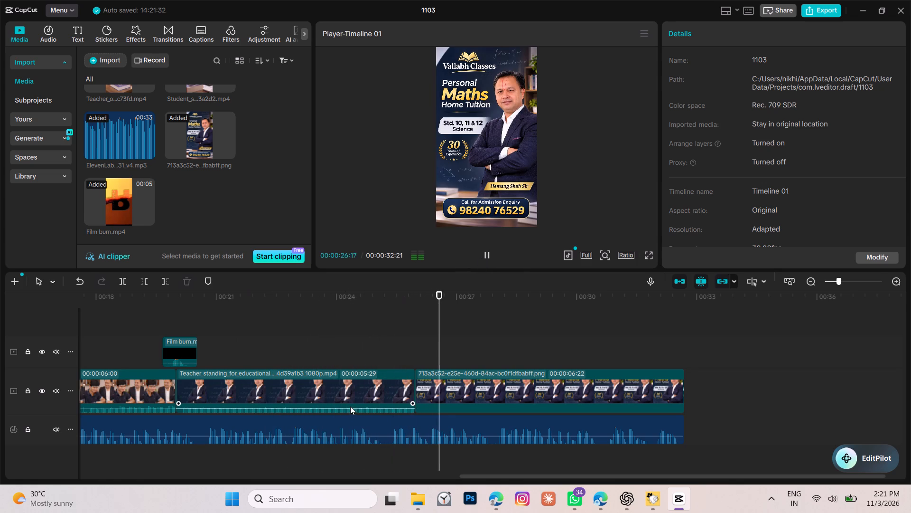
Extract the audio of the teacher-standing clip onto its own track.
{"action": "left_click", "coordinate": [416, 302]}
{"action": "left_click", "coordinate": [375, 390]}
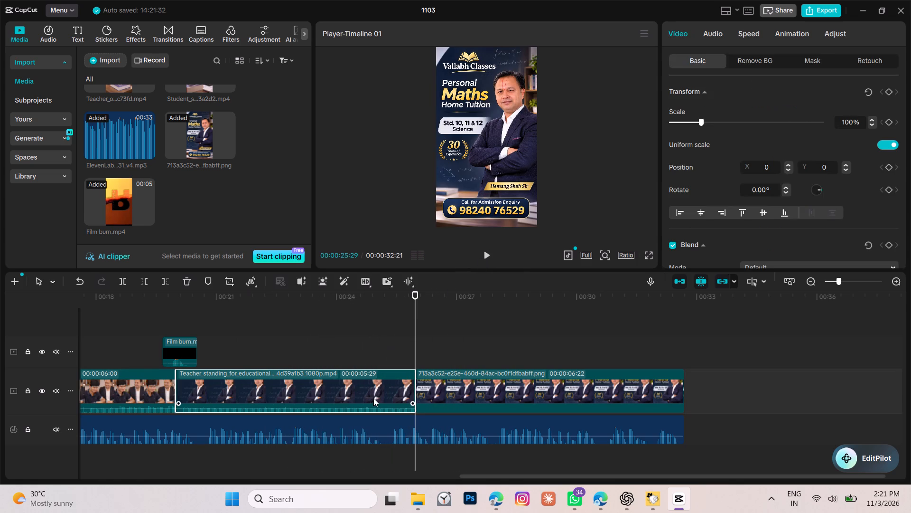
{"action": "scroll", "coordinate": [734, 222], "scroll_direction": "down", "scroll_amount": 5}
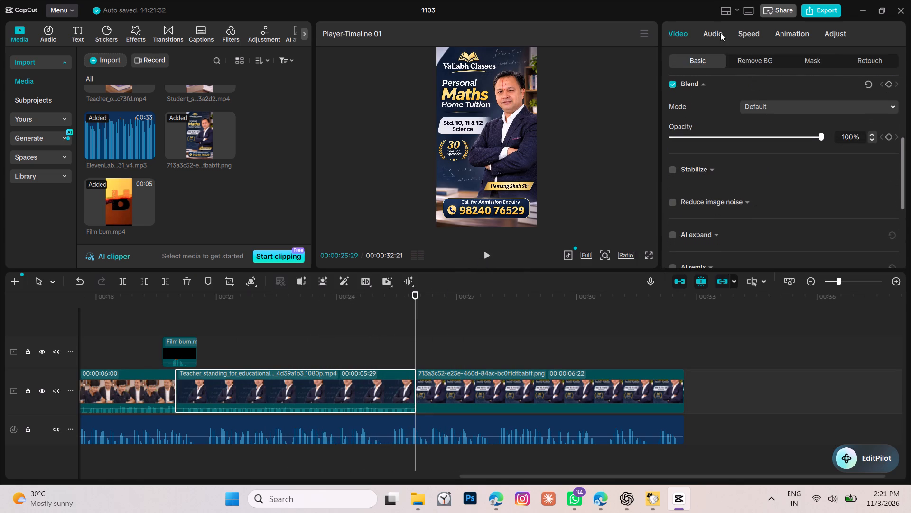
{"action": "left_click", "coordinate": [719, 33]}
{"action": "scroll", "coordinate": [762, 141], "scroll_direction": "down", "scroll_amount": 8}
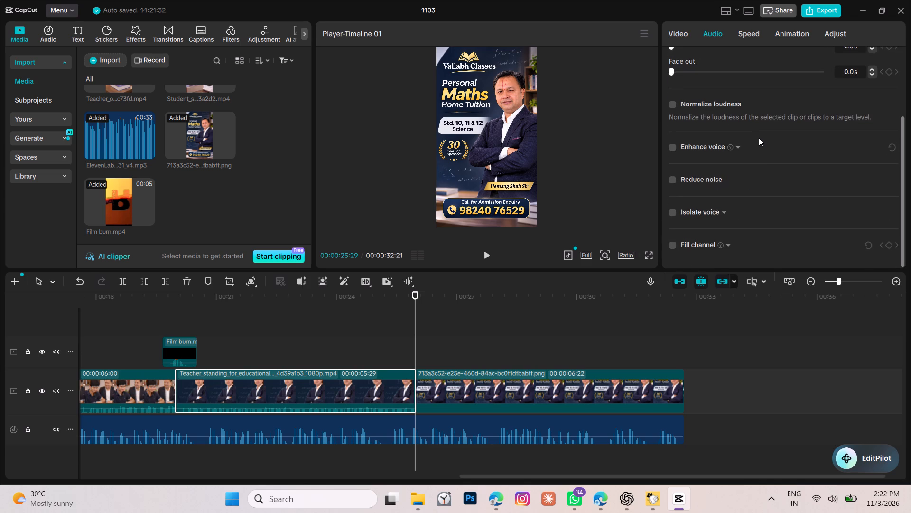
{"action": "scroll", "coordinate": [761, 156], "scroll_direction": "down", "scroll_amount": 4}
{"action": "scroll", "coordinate": [754, 212], "scroll_direction": "up", "scroll_amount": 9}
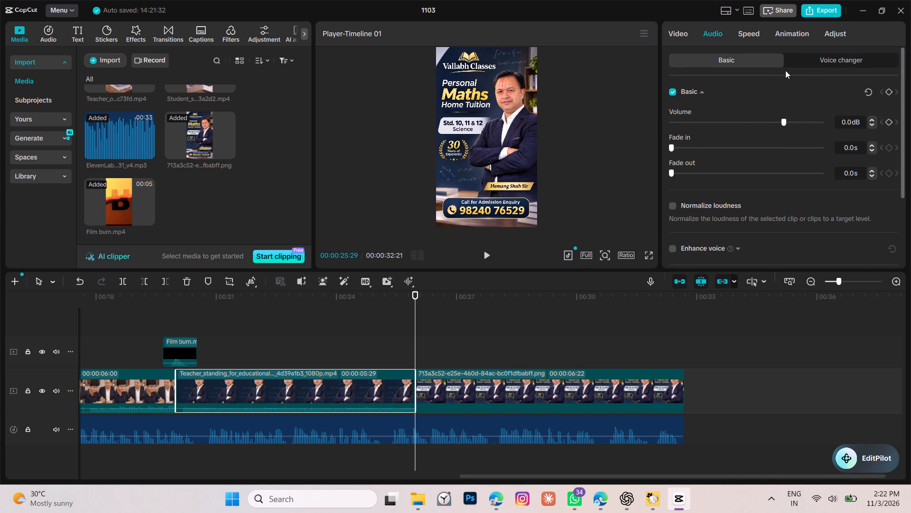
{"action": "scroll", "coordinate": [787, 192], "scroll_direction": "down", "scroll_amount": 5}
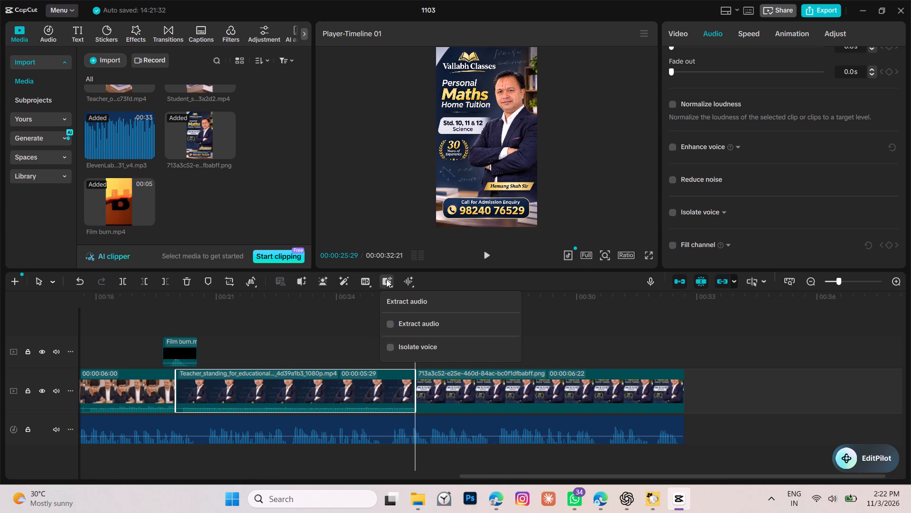
{"action": "left_click", "coordinate": [392, 321]}
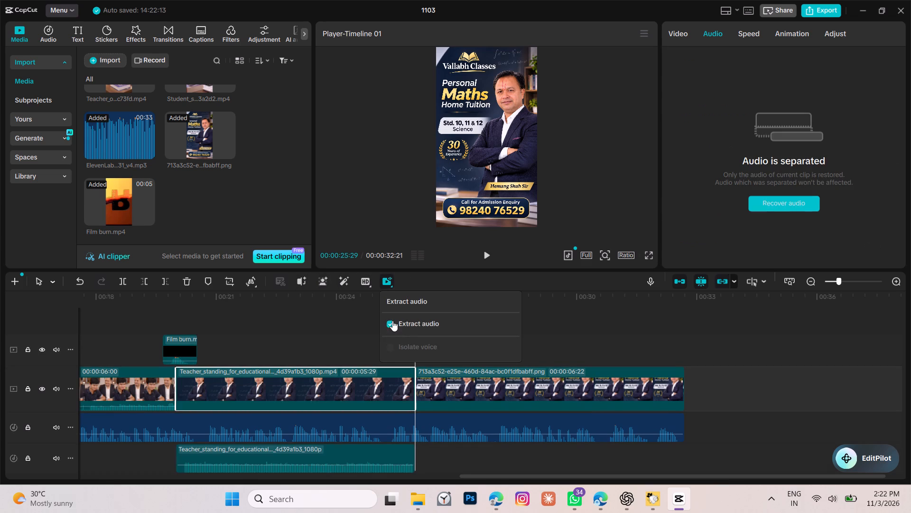
Duplicate the extracted teacher-standing audio and place the copy under the poster, starting just before the cut at about 00:26.
{"action": "left_click", "coordinate": [335, 451]}
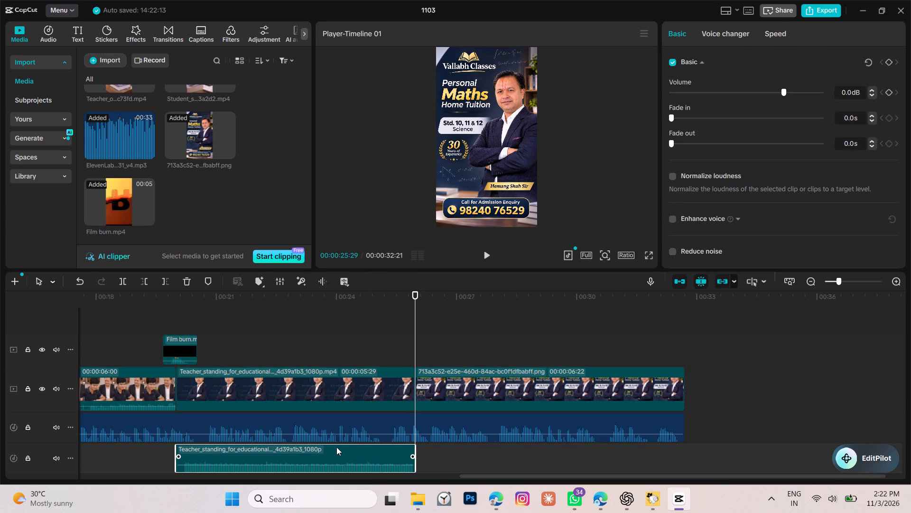
{"action": "key", "text": "ctrl+c"}
{"action": "left_click", "coordinate": [438, 449]}
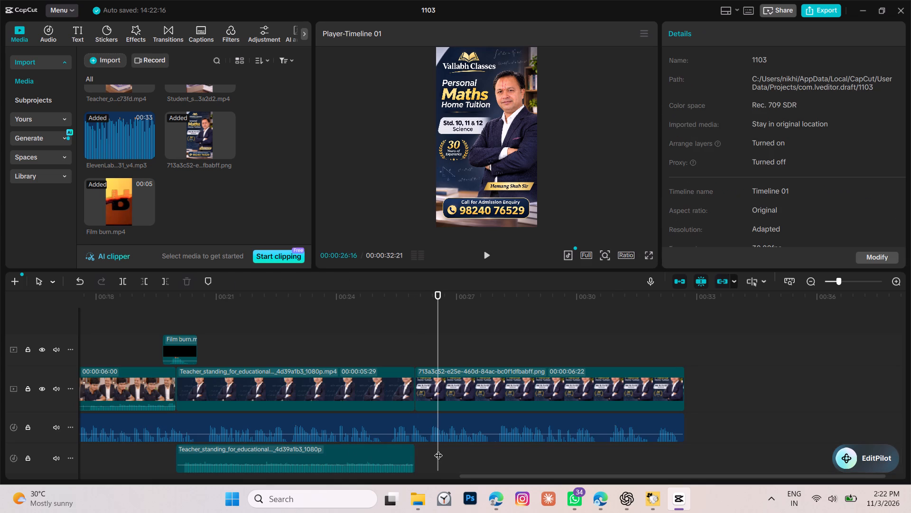
{"action": "key", "text": "ctrl+v"}
{"action": "left_click_drag", "start_coordinate": [466, 446], "coordinate": [438, 446]}
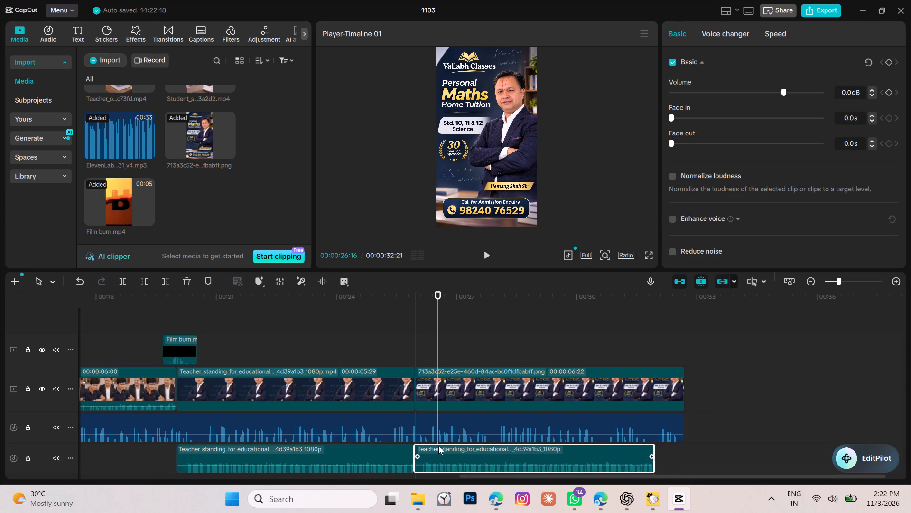
{"action": "left_click_drag", "start_coordinate": [438, 446], "coordinate": [433, 446]}
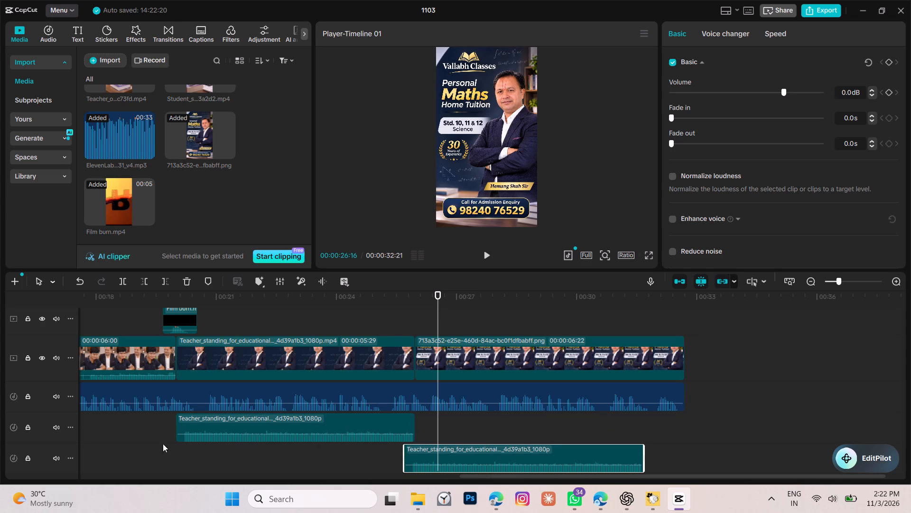
Play the ending from about 00:19 and again from 00:23, then the opening from 00:00, to check the sound.
{"action": "left_click", "coordinate": [146, 444]}
{"action": "left_click", "coordinate": [484, 256]}
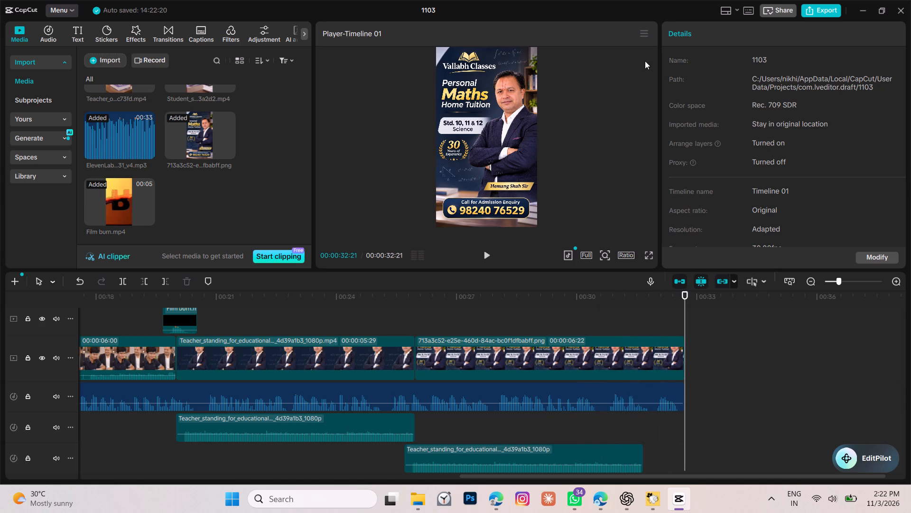
{"action": "scroll", "coordinate": [432, 373], "scroll_direction": "up", "scroll_amount": 3}
{"action": "scroll", "coordinate": [438, 374], "scroll_direction": "down", "scroll_amount": 3}
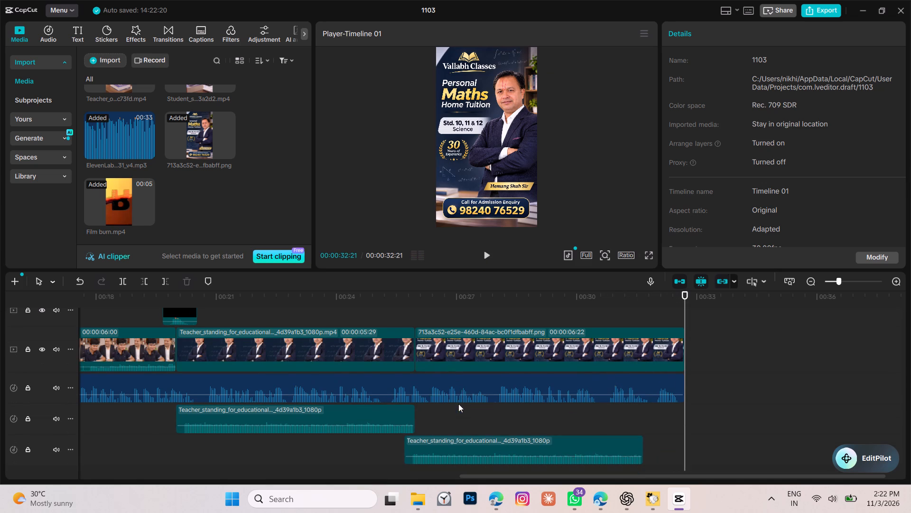
{"action": "left_click", "coordinate": [297, 318]}
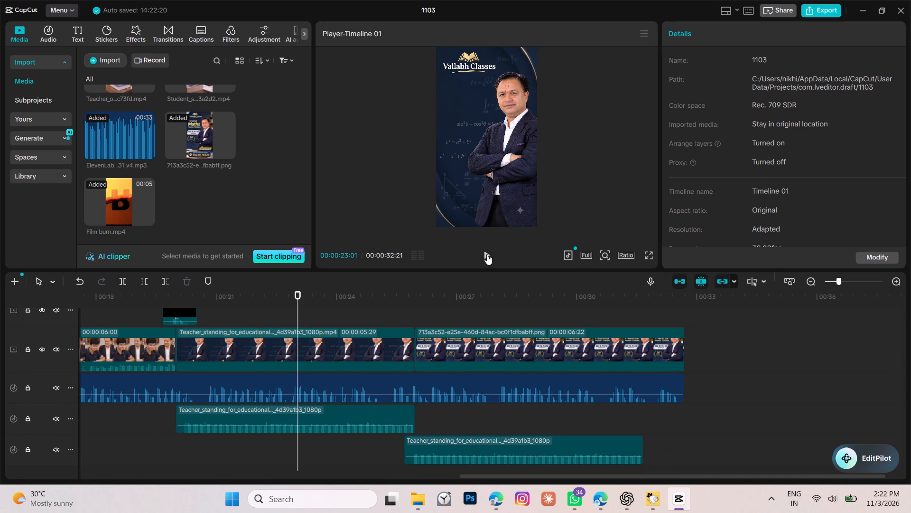
{"action": "left_click", "coordinate": [487, 254]}
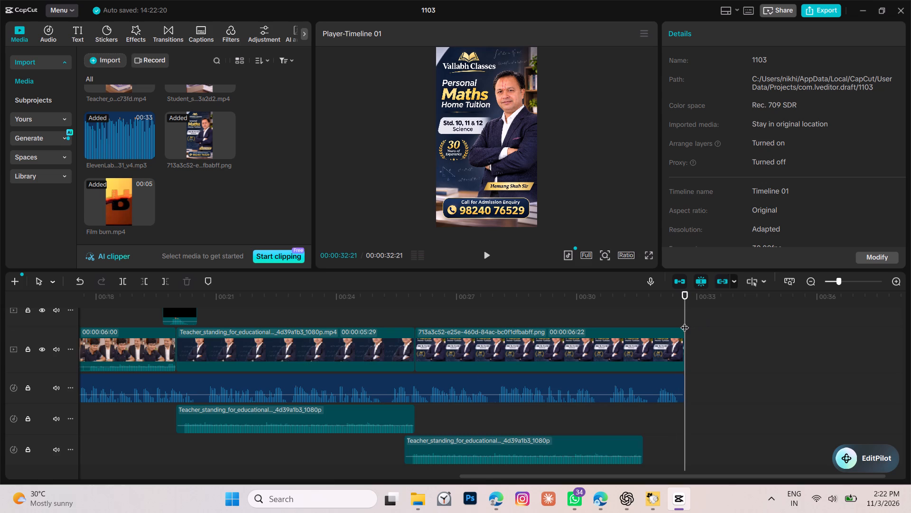
{"action": "left_click_drag", "start_coordinate": [685, 322], "coordinate": [240, 343]}
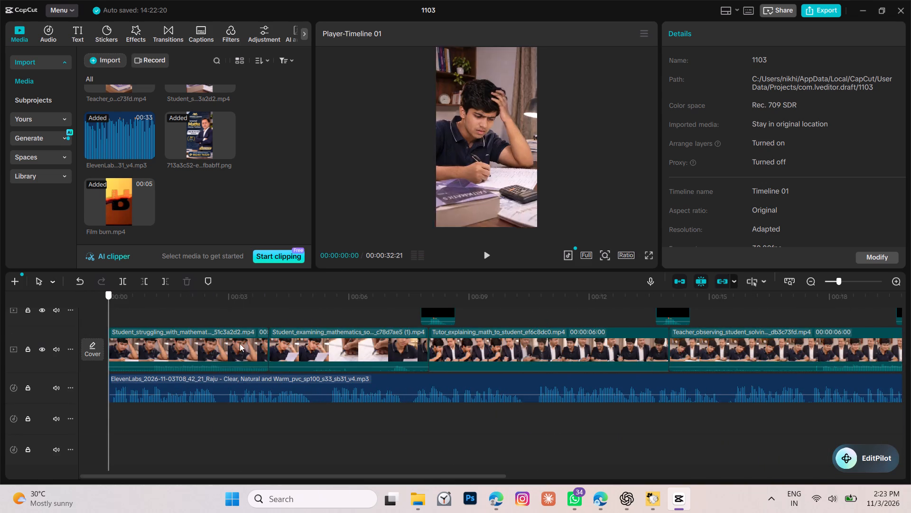
{"action": "left_click_drag", "start_coordinate": [240, 343], "coordinate": [98, 353]}
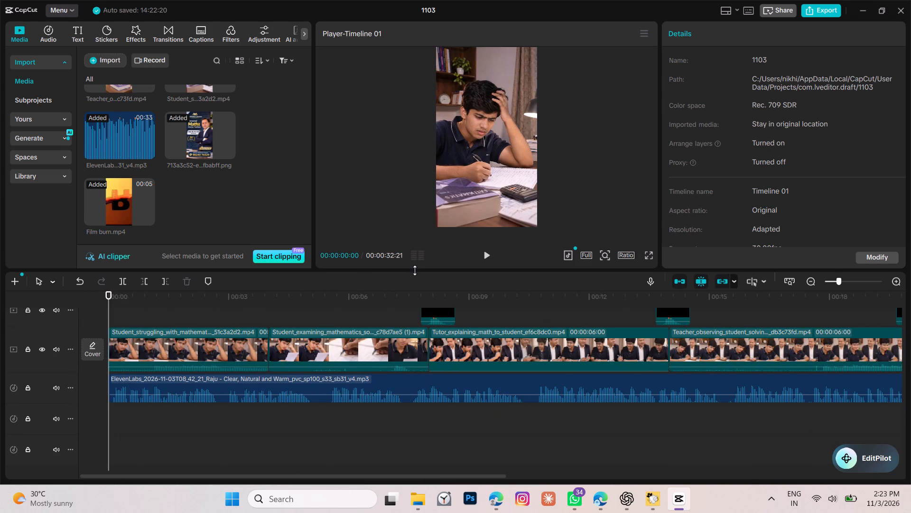
{"action": "left_click", "coordinate": [486, 259]}
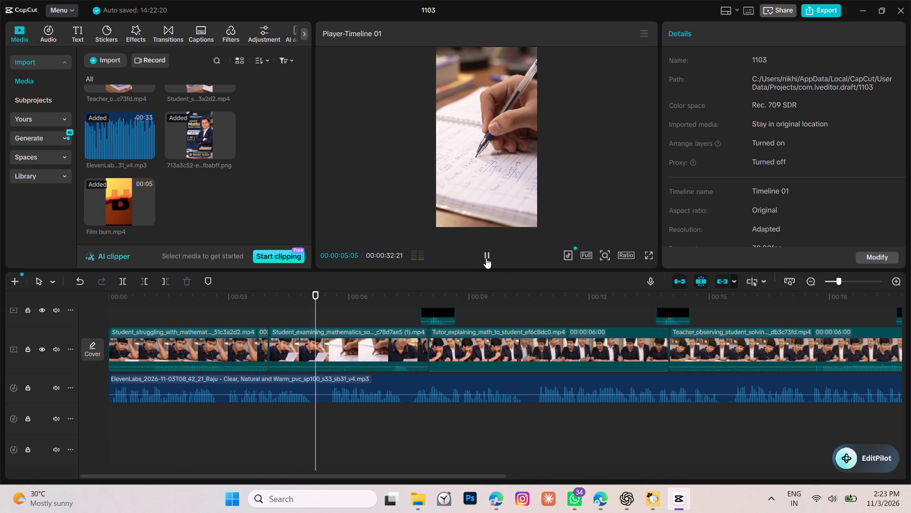
Extract the audio of the opening student-struggling clip onto its own track.
{"action": "left_click", "coordinate": [233, 370]}
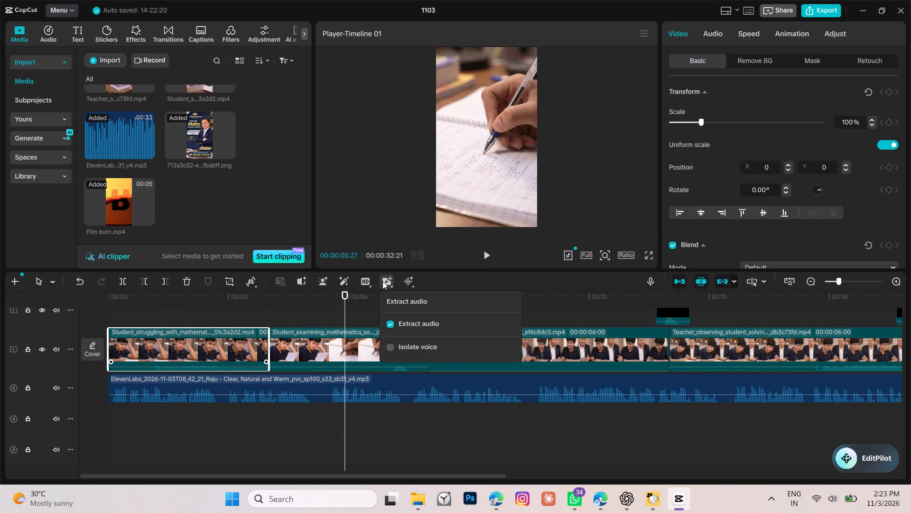
{"action": "left_click", "coordinate": [406, 322]}
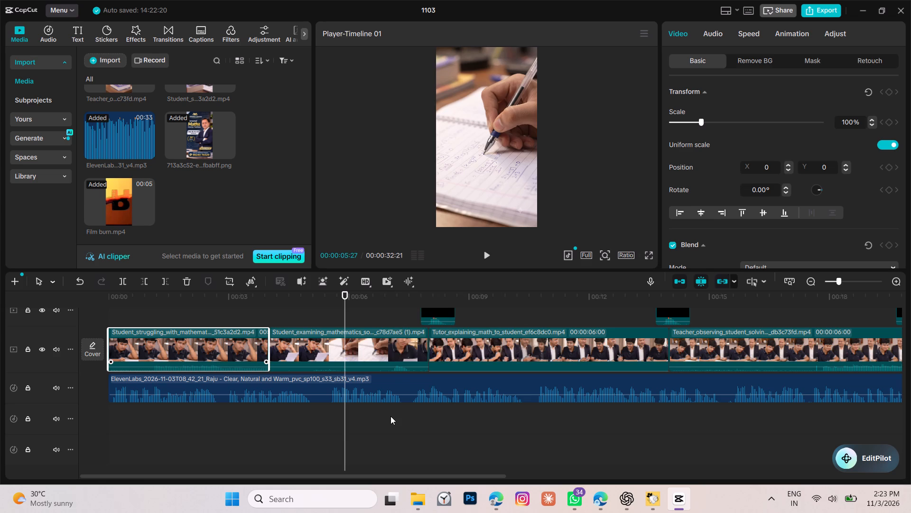
{"action": "left_click", "coordinate": [285, 443]}
{"action": "left_click", "coordinate": [241, 339]}
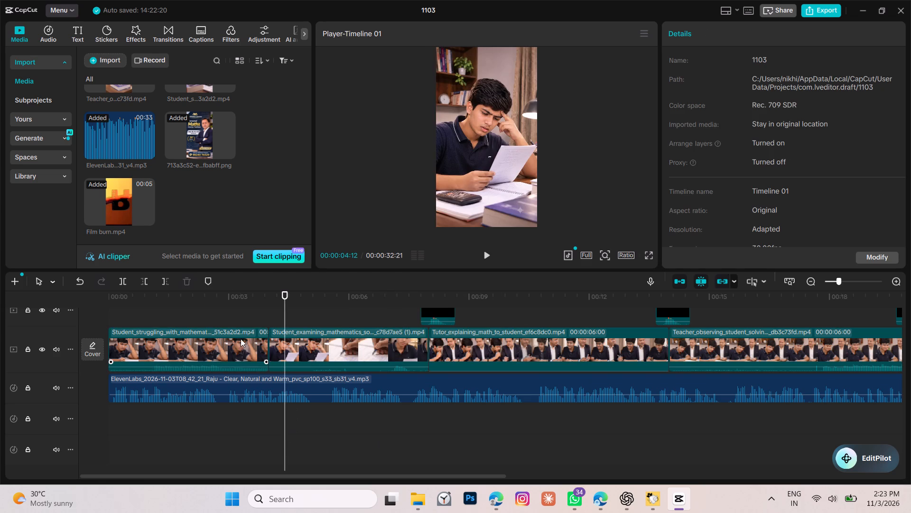
{"action": "left_click", "coordinate": [398, 326]}
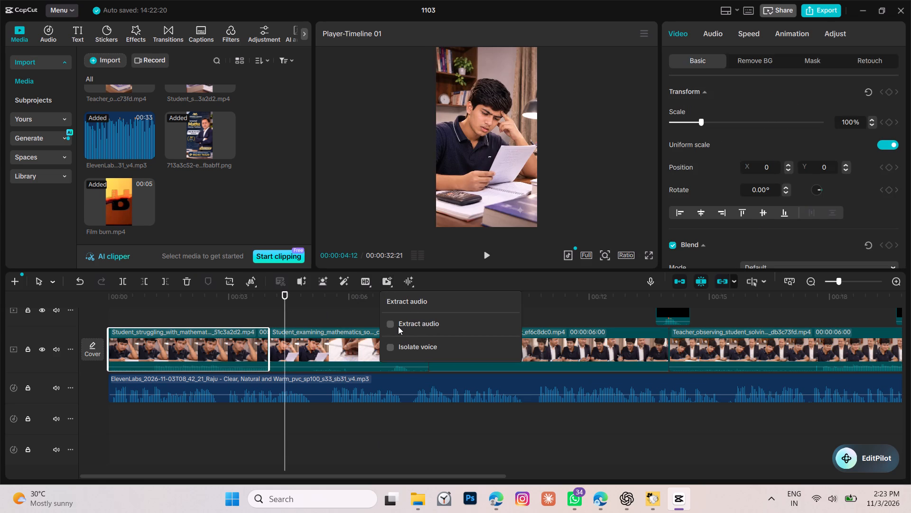
{"action": "left_click", "coordinate": [390, 326]}
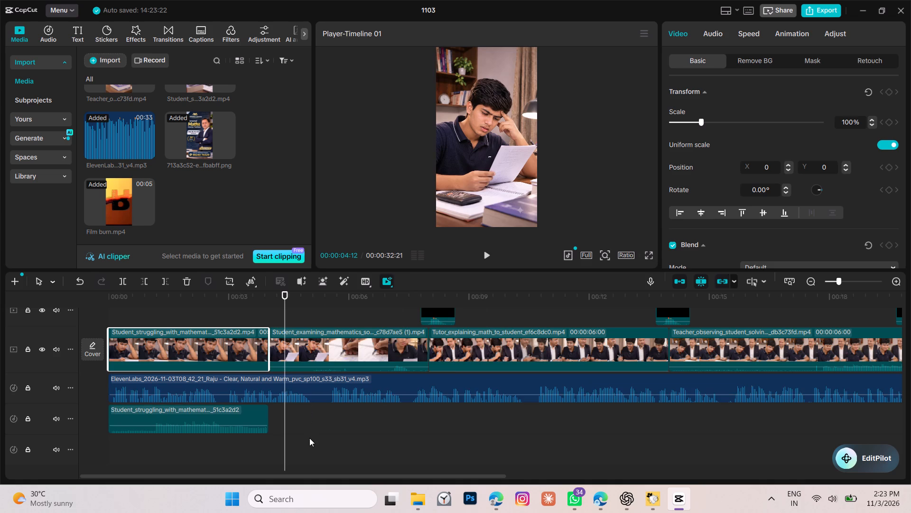
Duplicate the extracted student-struggling audio, trim the copy's beginning to leave about 3 seconds, and align its start with the student-examining clip at 00:04.
{"action": "left_click", "coordinate": [309, 438]}
{"action": "left_click", "coordinate": [243, 425]}
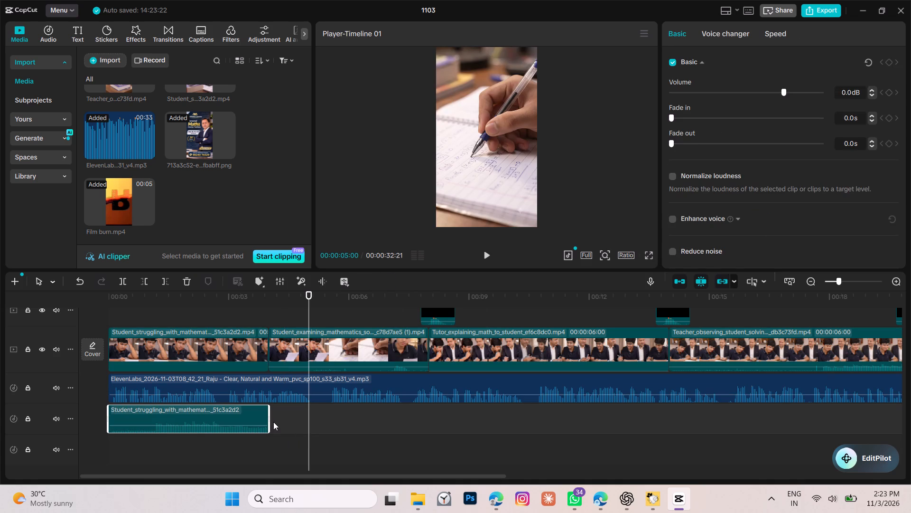
{"action": "key", "text": "ctrl+c"}
{"action": "left_click", "coordinate": [334, 339]}
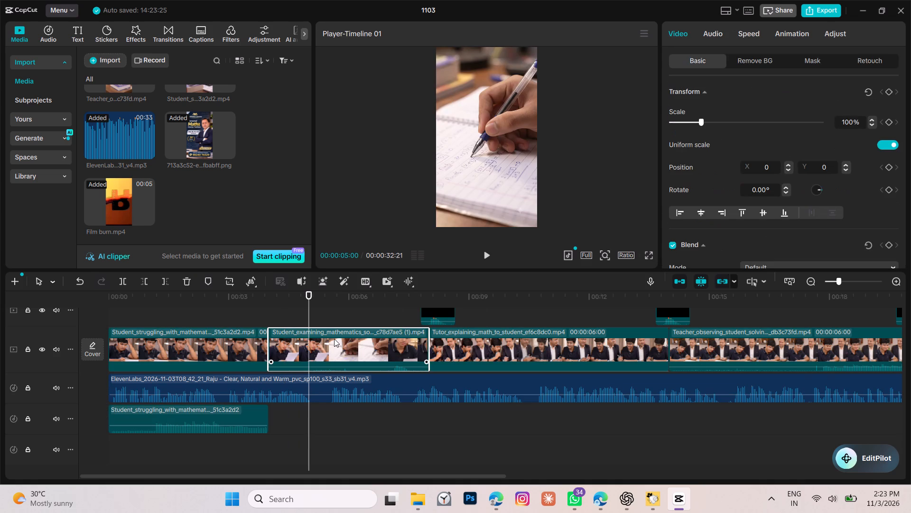
{"action": "key", "text": "ctrl+v"}
{"action": "left_click_drag", "start_coordinate": [383, 417], "coordinate": [361, 380]}
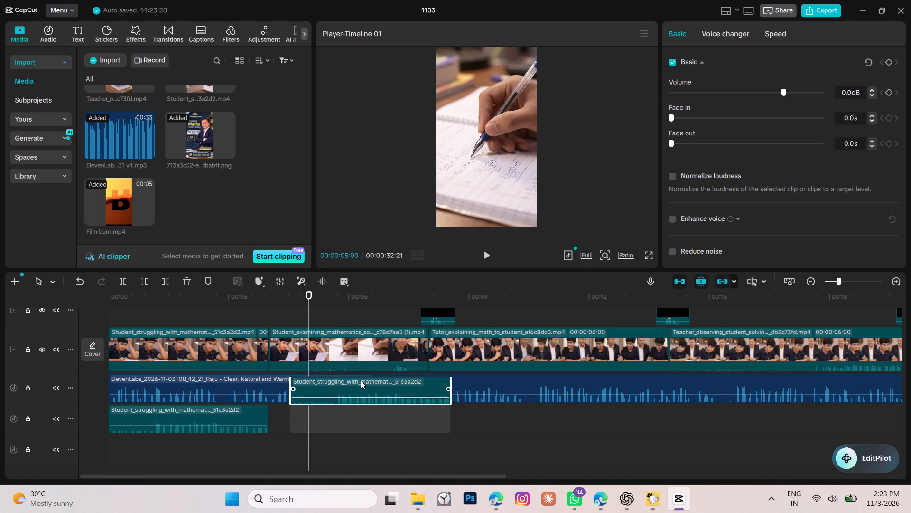
{"action": "left_click_drag", "start_coordinate": [361, 380], "coordinate": [305, 369]}
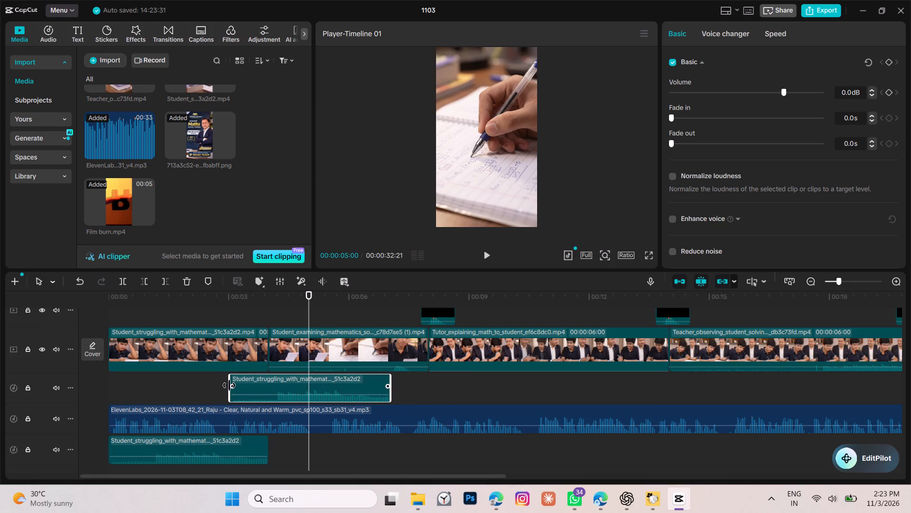
{"action": "left_click_drag", "start_coordinate": [231, 391], "coordinate": [270, 396]}
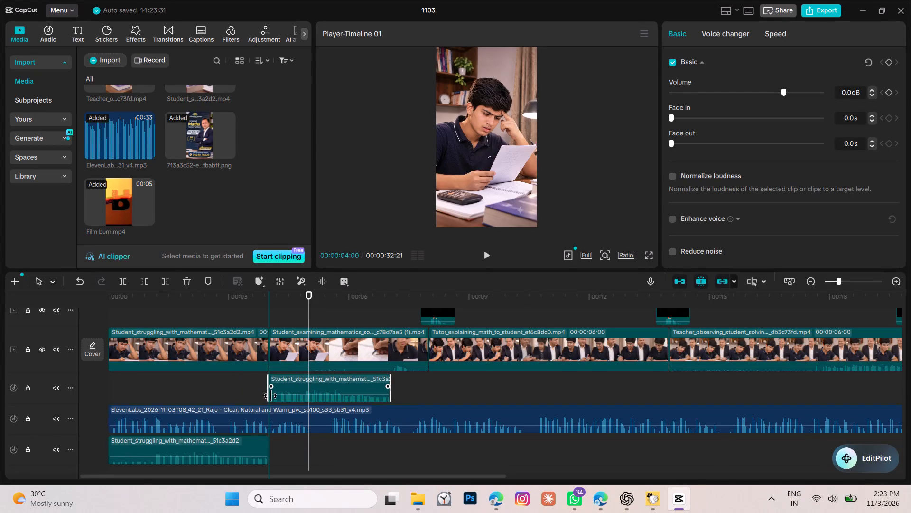
{"action": "left_click_drag", "start_coordinate": [270, 396], "coordinate": [270, 396]}
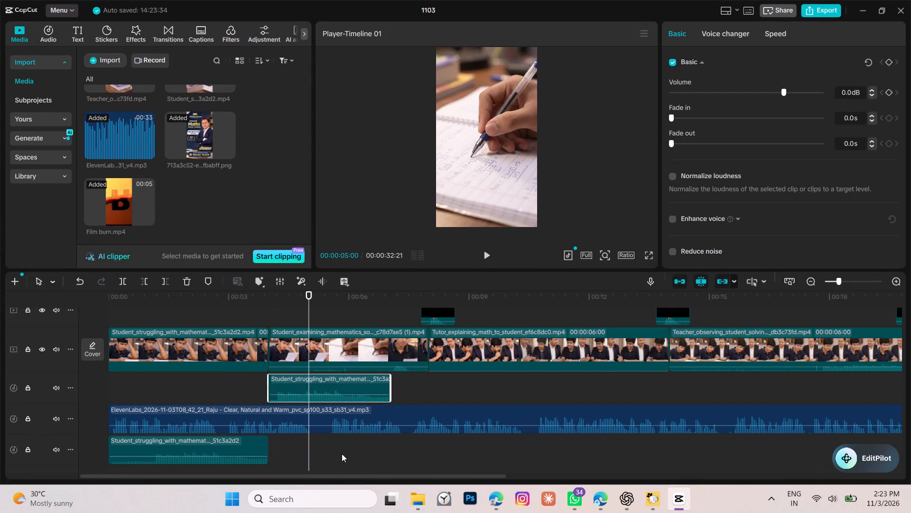
{"action": "left_click_drag", "start_coordinate": [266, 393], "coordinate": [270, 393]}
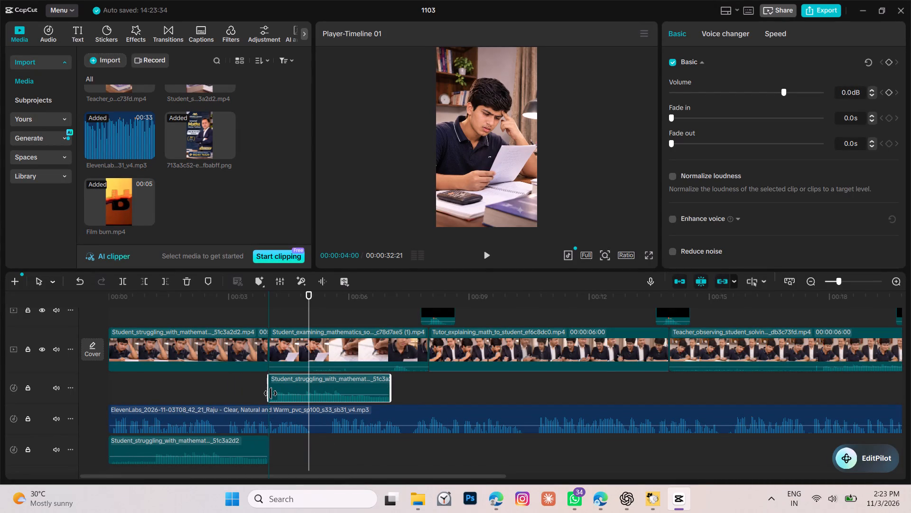
{"action": "left_click_drag", "start_coordinate": [270, 393], "coordinate": [273, 393]}
{"action": "left_click_drag", "start_coordinate": [309, 382], "coordinate": [306, 382]}
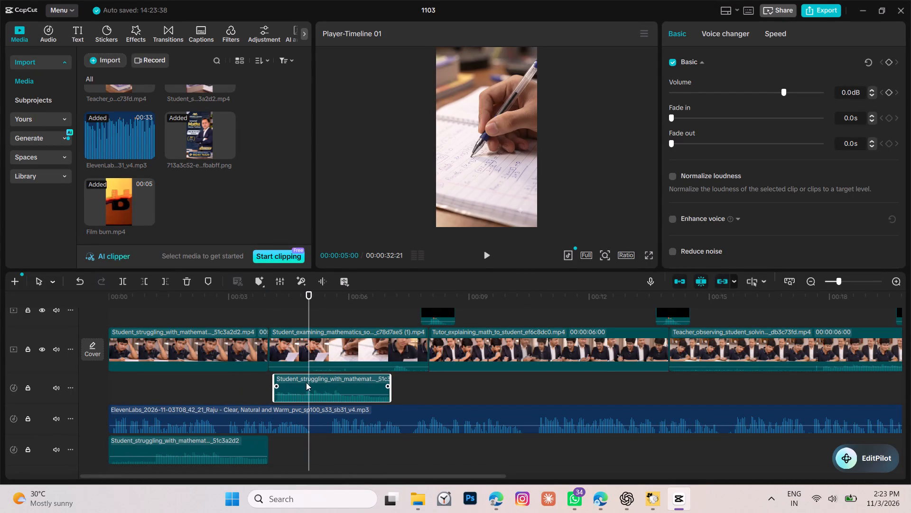
{"action": "left_click_drag", "start_coordinate": [306, 382], "coordinate": [301, 382]}
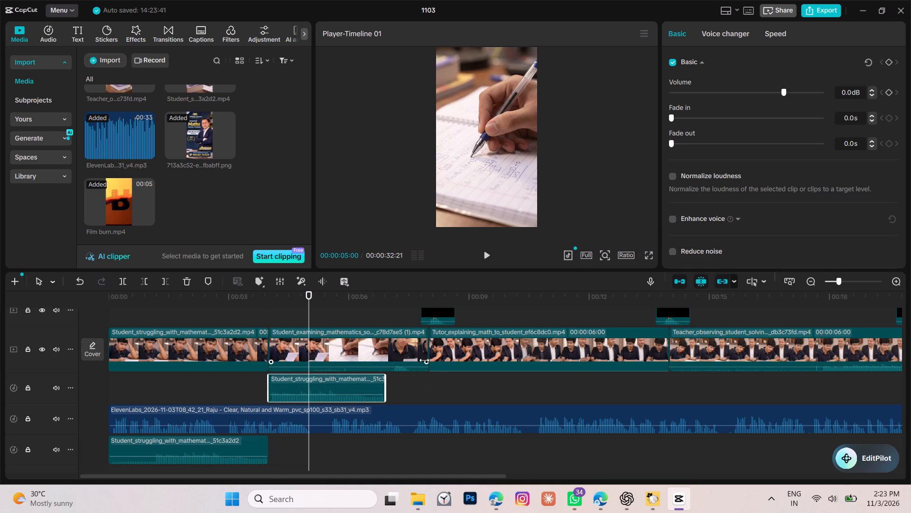
Play from 00:00 through both student clips into the tutor clip to check the sound, and return to the start.
{"action": "left_click_drag", "start_coordinate": [309, 456], "coordinate": [109, 447]}
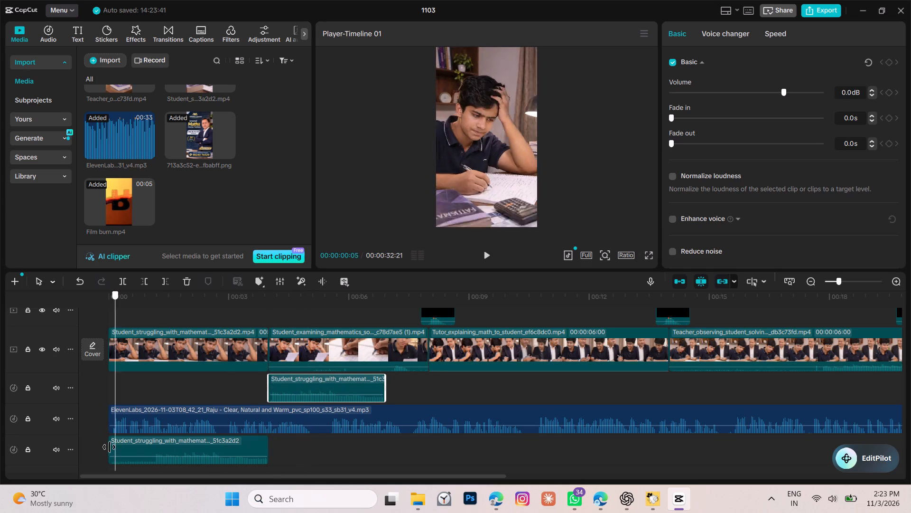
{"action": "left_click_drag", "start_coordinate": [109, 447], "coordinate": [99, 448]}
{"action": "left_click", "coordinate": [490, 261]}
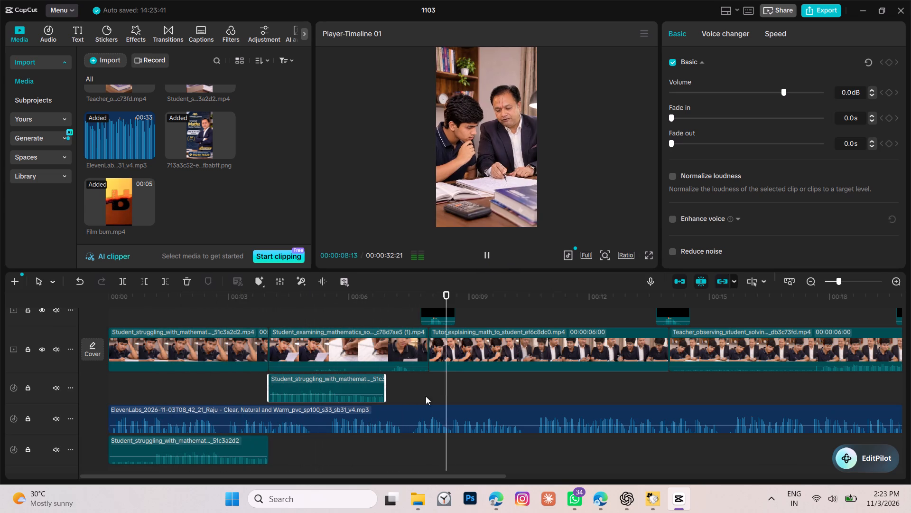
{"action": "left_click_drag", "start_coordinate": [465, 392], "coordinate": [0, 406]}
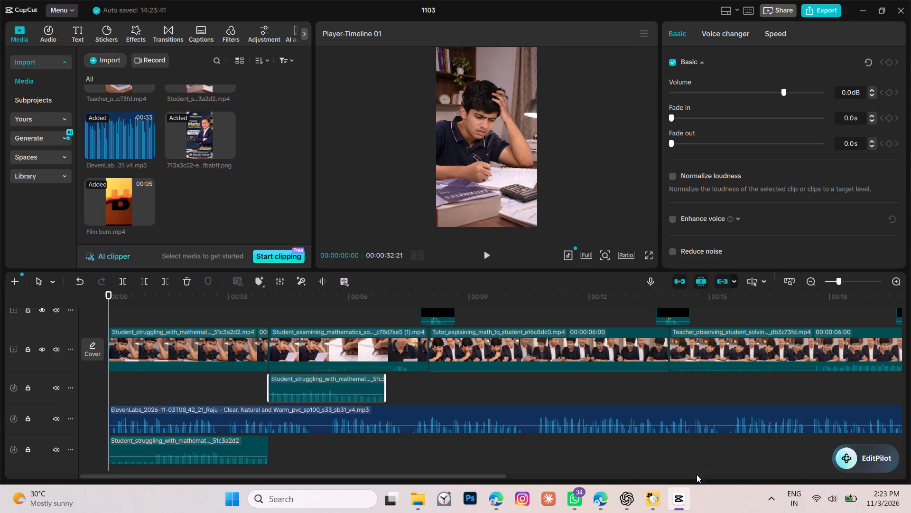
Switch to Microsoft Edge and open Pixabay in a new tab.
{"action": "left_click", "coordinate": [595, 501]}
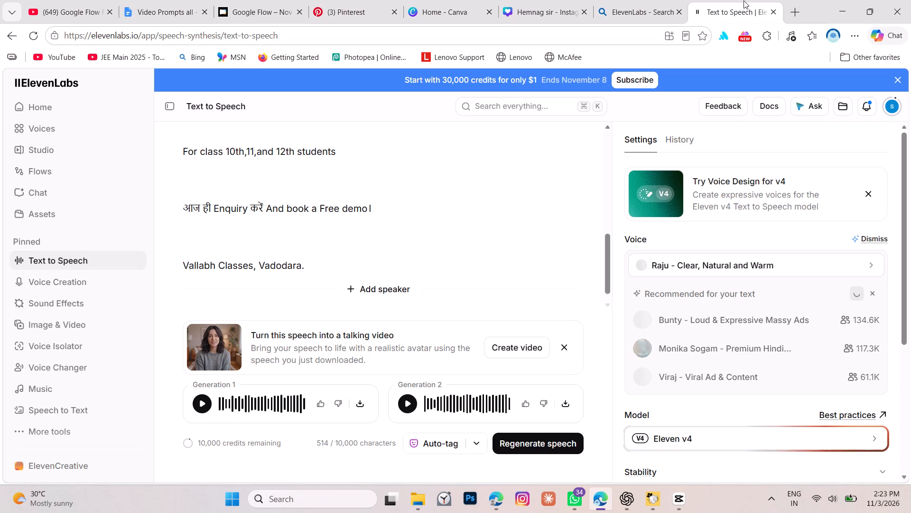
{"action": "left_click", "coordinate": [788, 11]}
{"action": "left_click", "coordinate": [351, 126]}
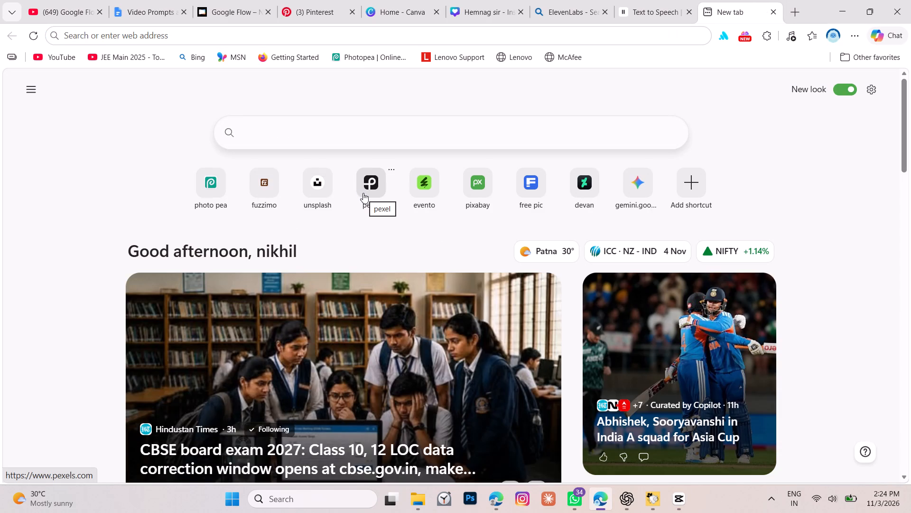
{"action": "left_click", "coordinate": [483, 185]}
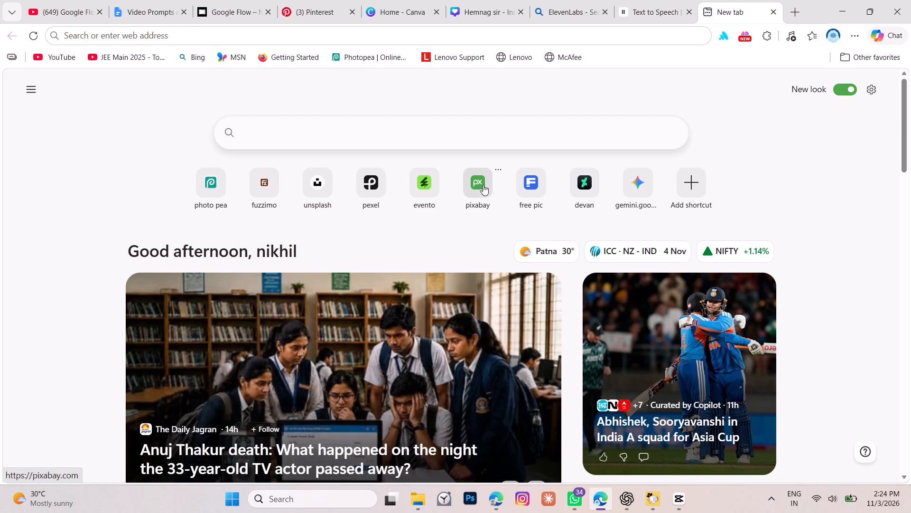
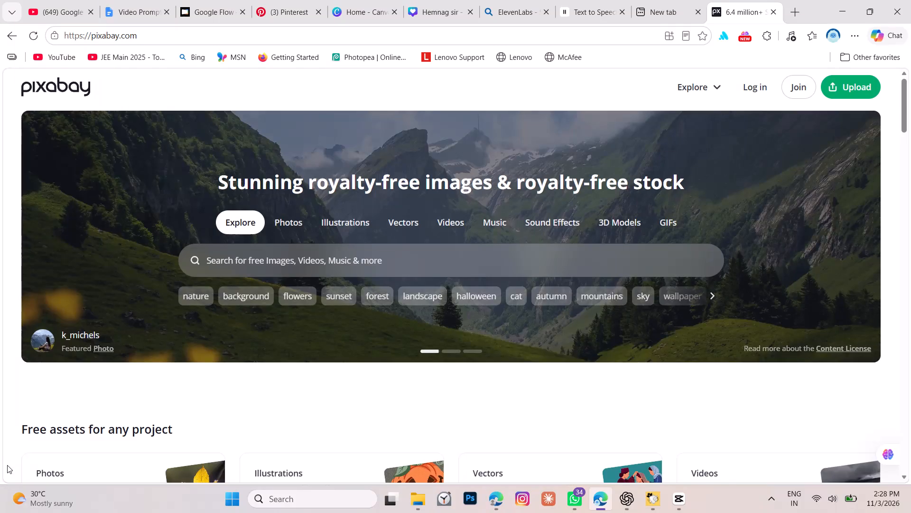
Look through the free asset categories on the Pixabay home page.
{"action": "scroll", "coordinate": [7, 465], "scroll_direction": "down", "scroll_amount": 1}
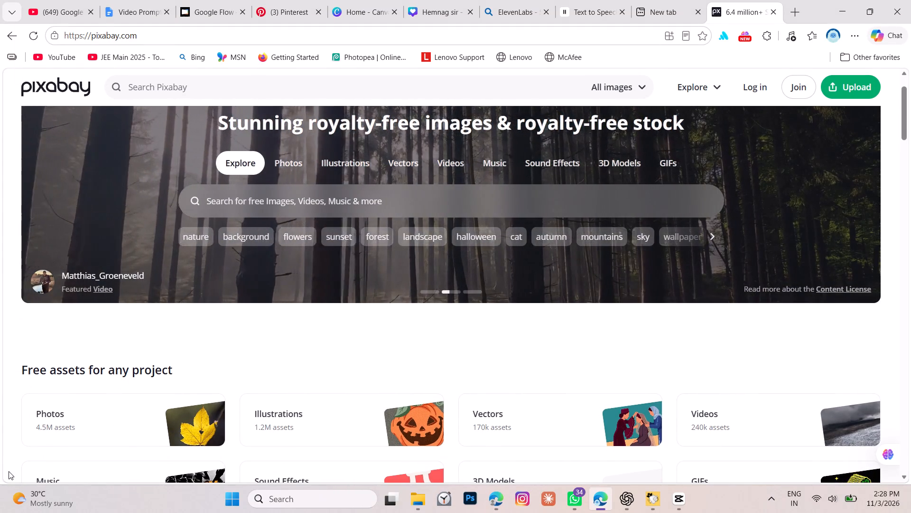